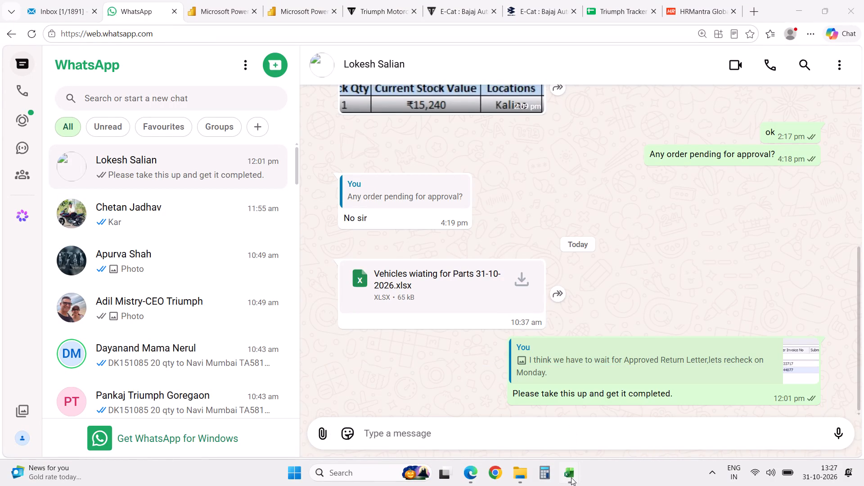
left_click(571, 477)
left_click(758, 399)
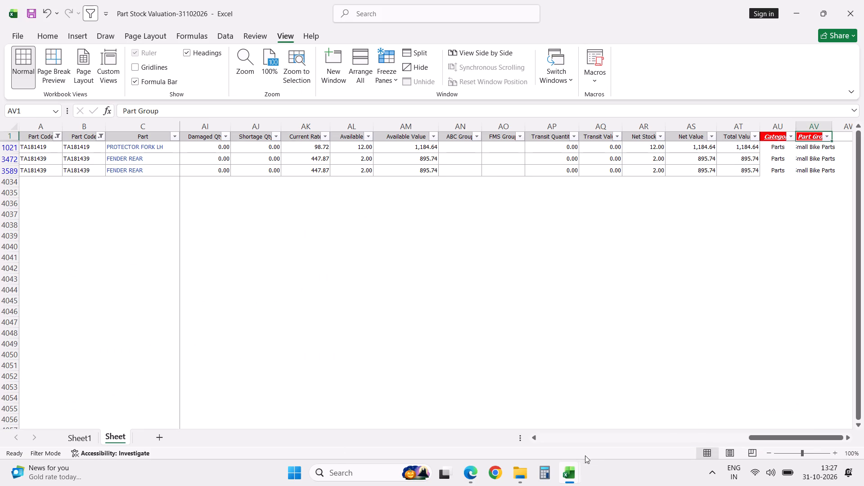
left_click(652, 399)
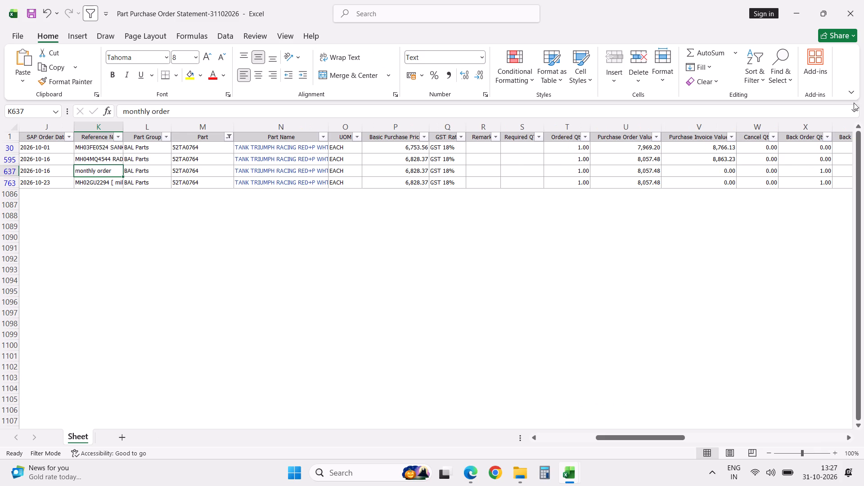
Close the Part Purchase Order Statement-31102026 workbook without saving its changes.
left_click(853, 19)
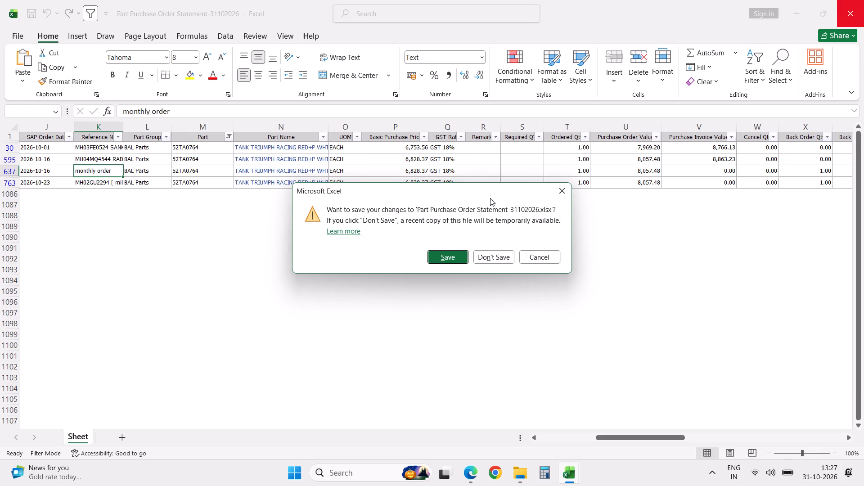
left_click(495, 260)
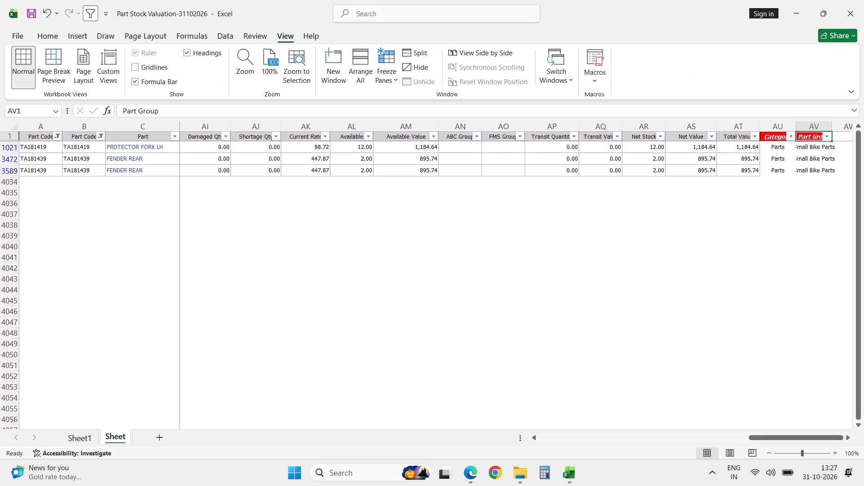
In the NM_Stock_Count workbook, delete the filtered page 17 rows for Chain spray (cleaner), Rust off, Throttle body cleaner and Brake cleaner.
left_click(435, 428)
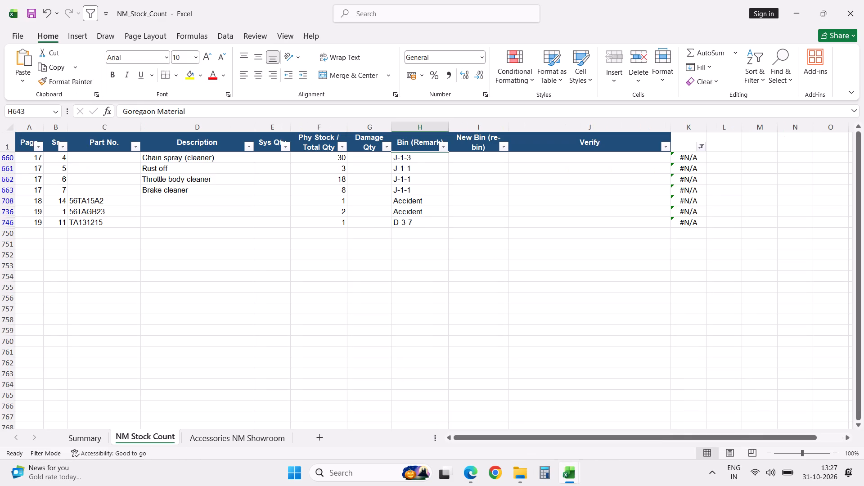
scroll(362, 347, "up", 9)
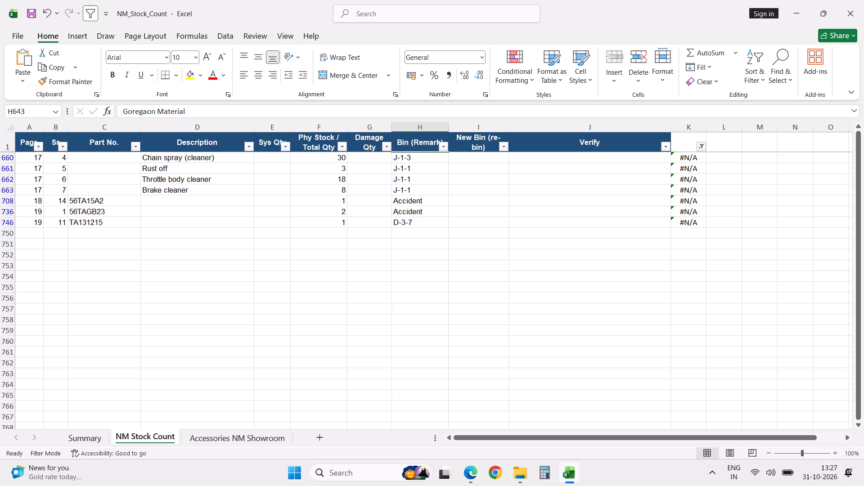
left_click(13, 160)
key("ctrl+minus")
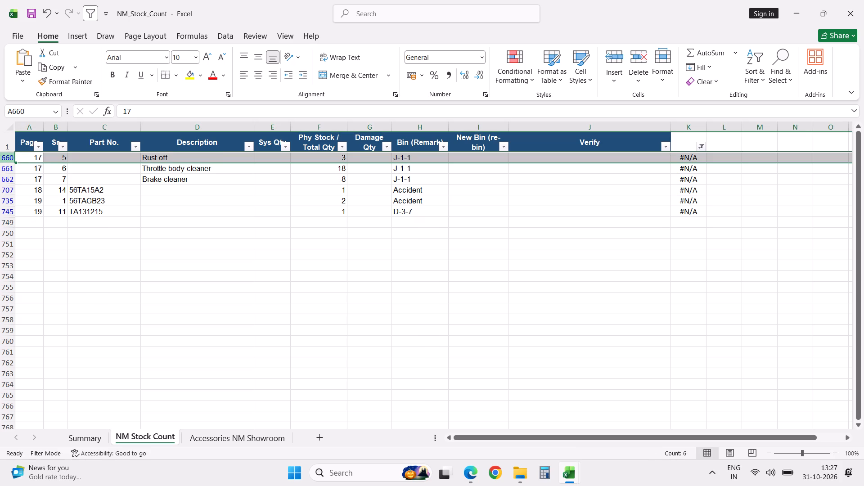
key("ctrl+minus")
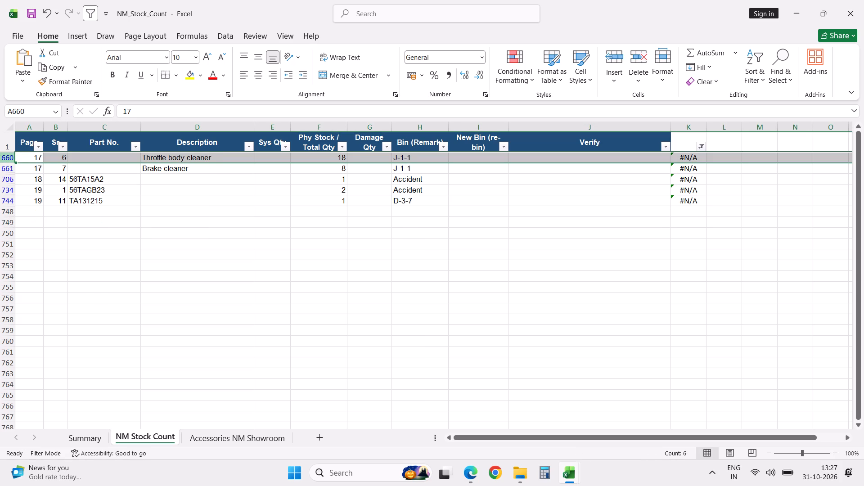
key("ctrl+minus")
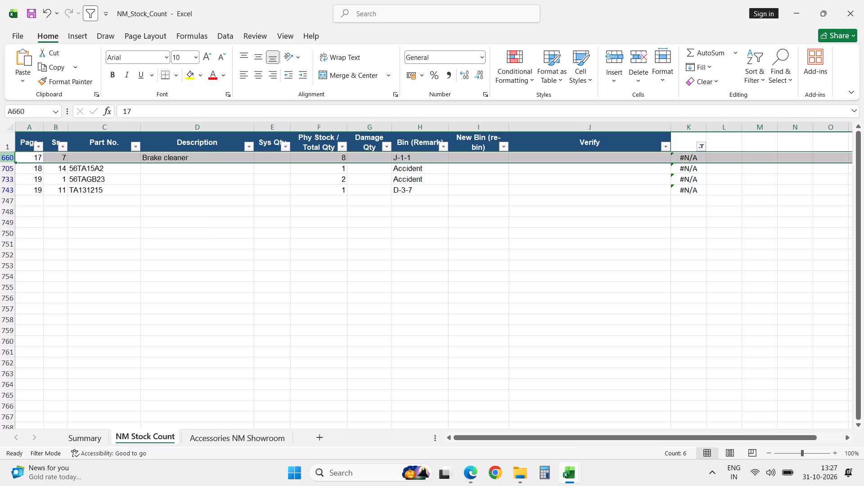
key("ctrl+minus")
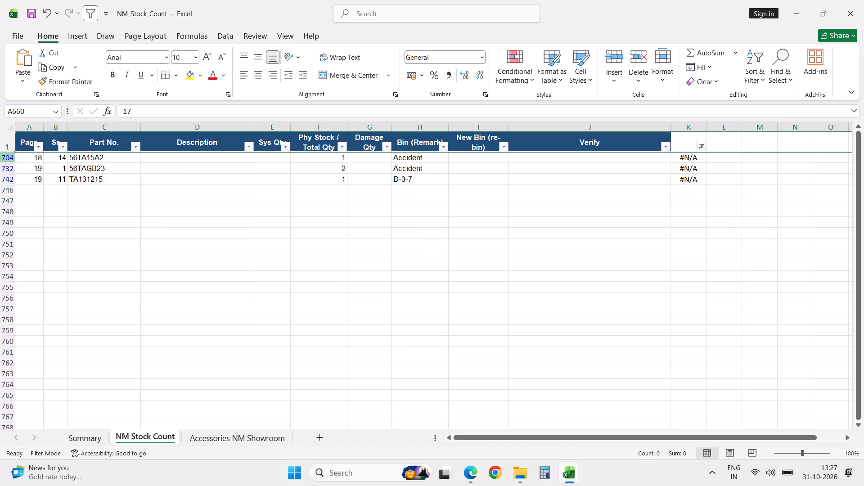
Change the part number in C704 to 56TA15AZ, then undo and redo that edit.
left_click(131, 161)
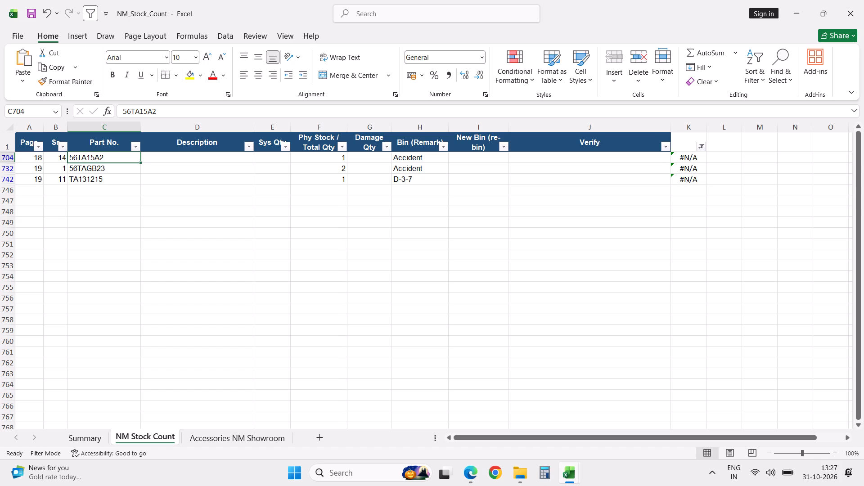
double_click(125, 158)
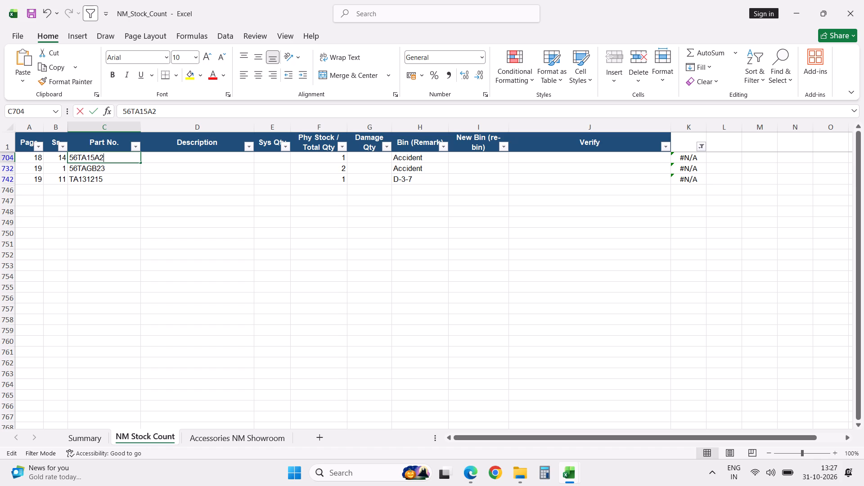
key("BackSpace")
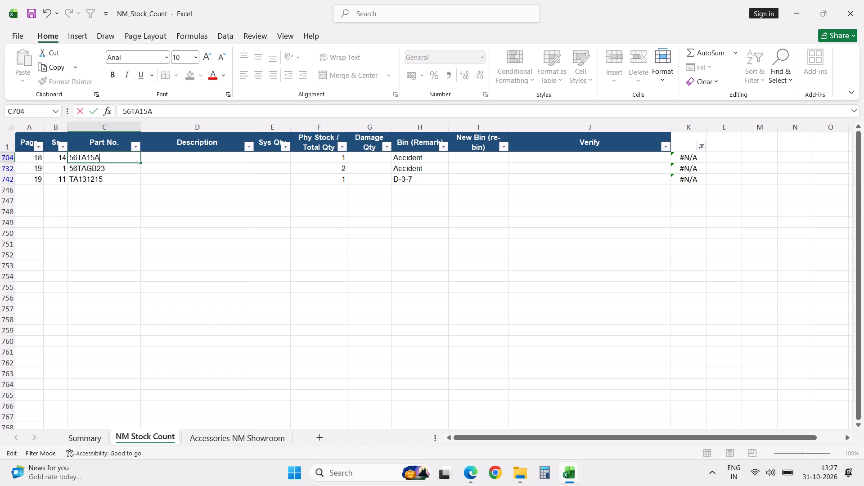
key("z")
key("Return")
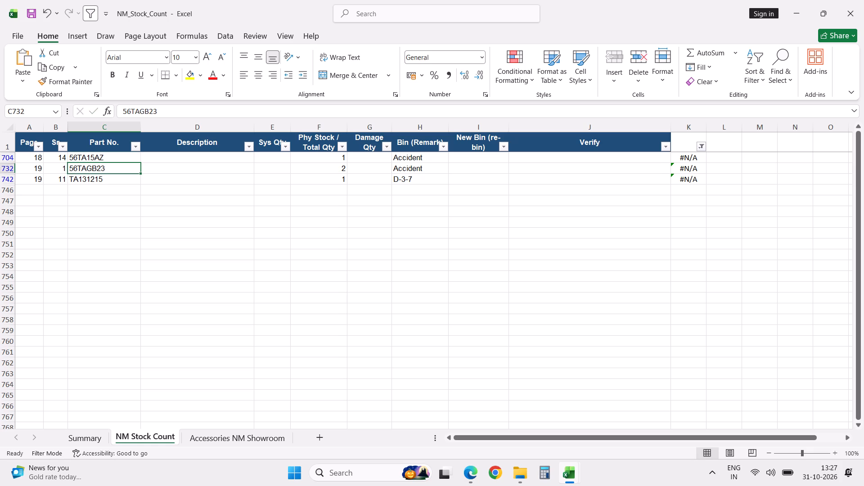
key("ctrl+z")
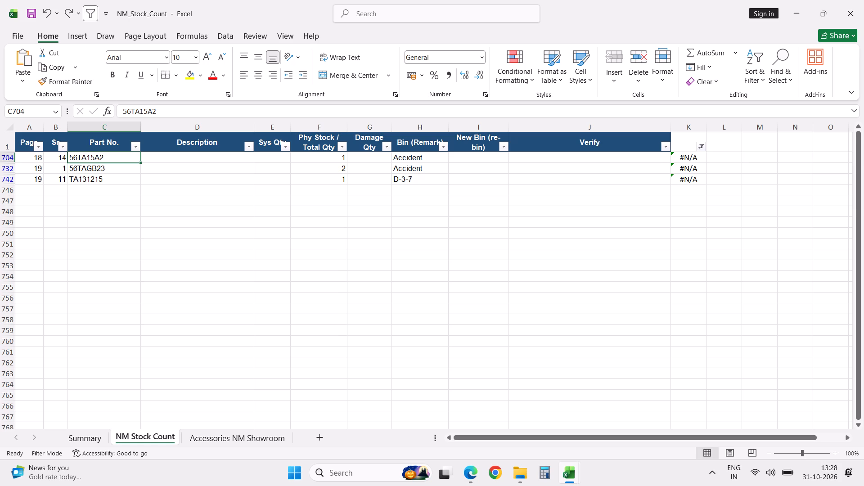
key("ctrl+y")
Correct the part number in C704 to 56TA1SAZ.
double_click(95, 158)
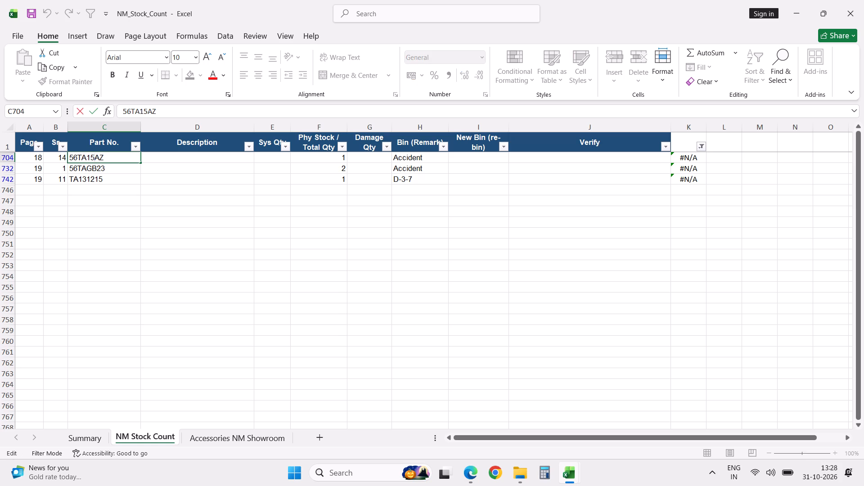
key("BackSpace")
key("s")
key("Return")
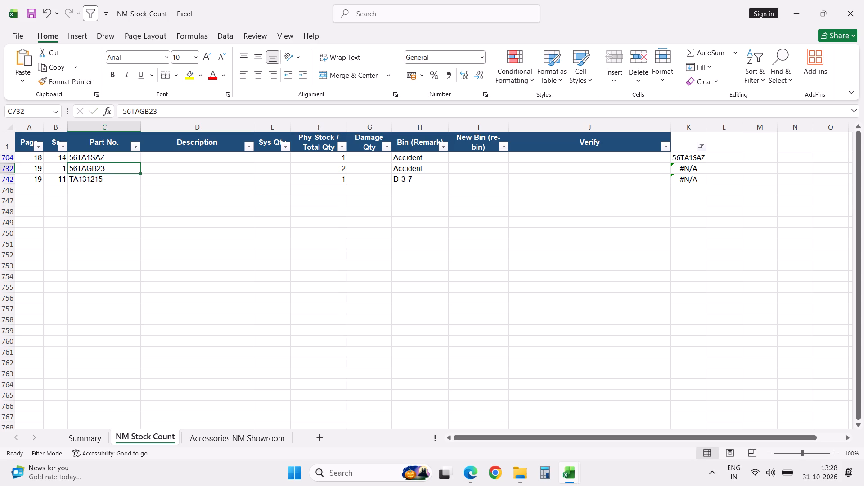
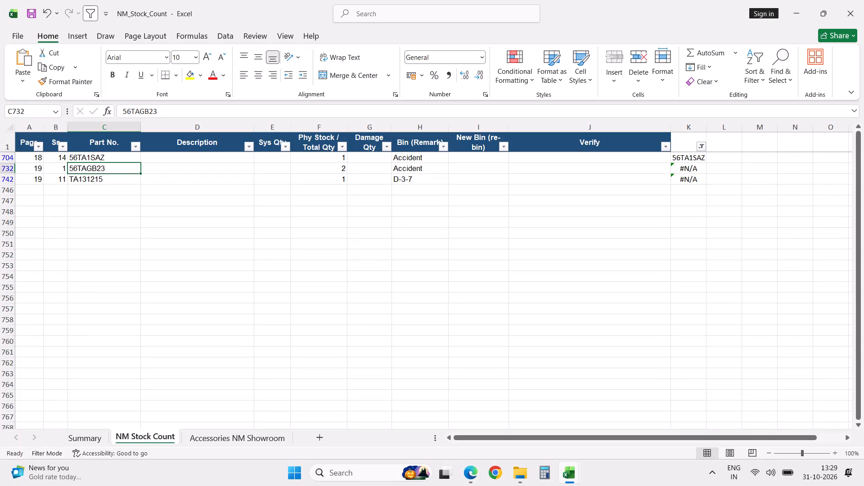
Correct the part number in C732 to 56TA6B33.
double_click(90, 167)
key("BackSpace")
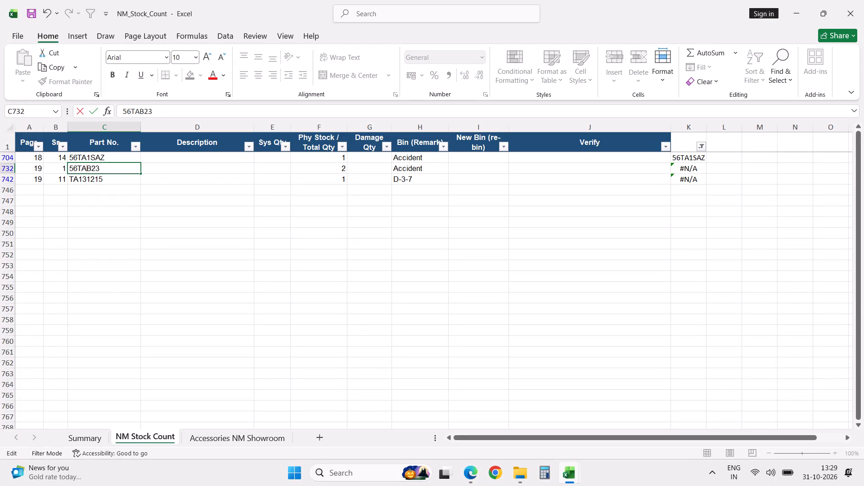
key("6")
key("Return")
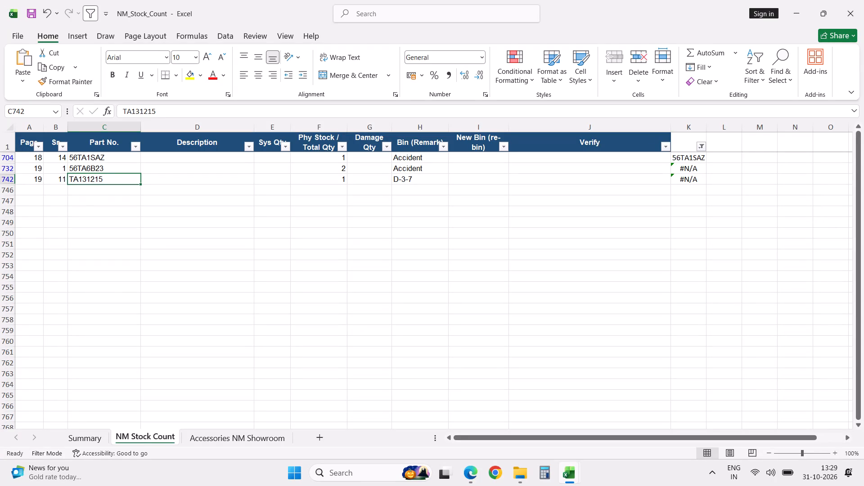
double_click(99, 166)
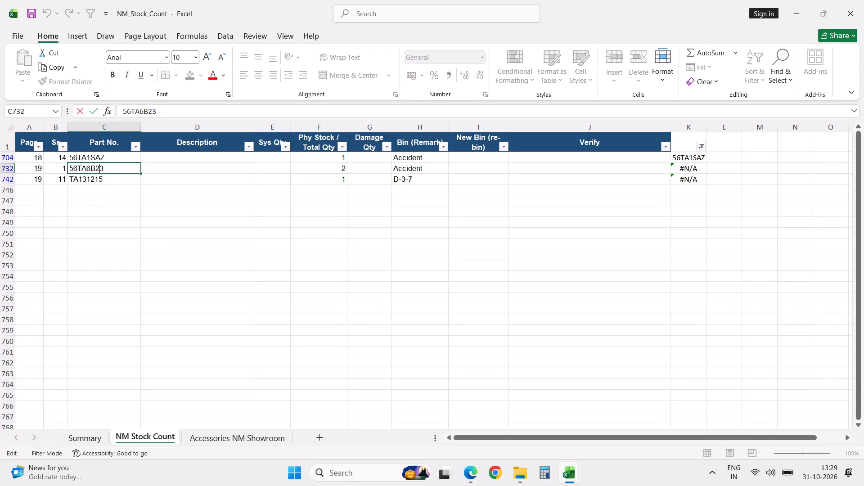
key("BackSpace")
key("3")
key("Return")
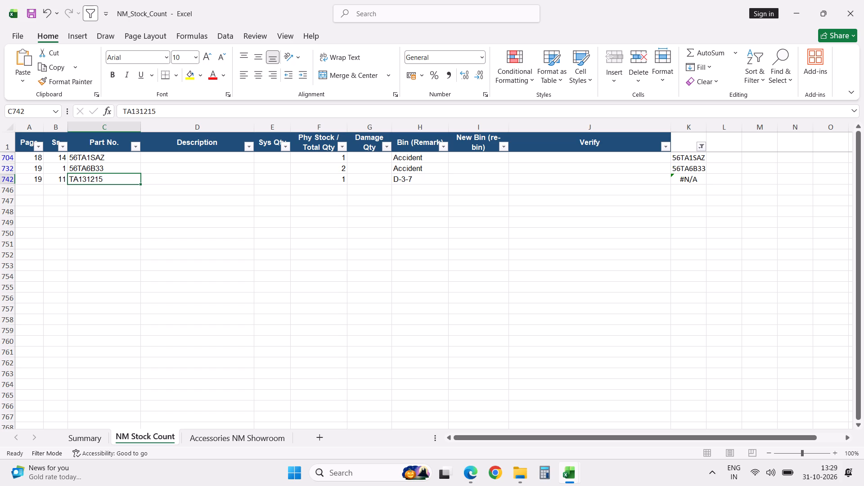
Correct the part number in C742 to TA131214.
double_click(108, 180)
key("BackSpace")
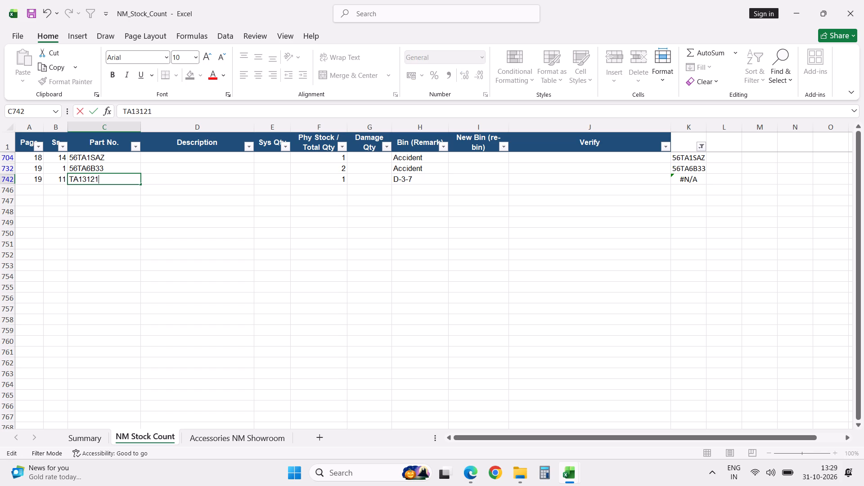
key("4")
key("Return")
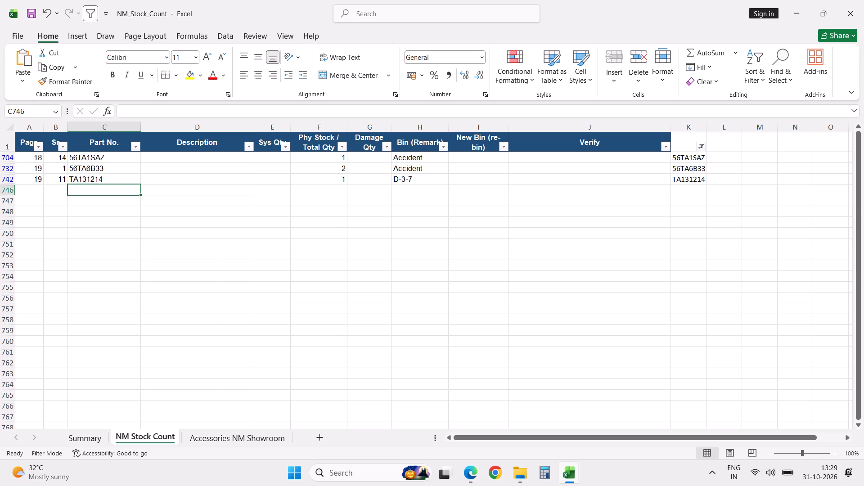
Reset the column K filter to select all values so every stock count row is shown.
left_click(702, 146)
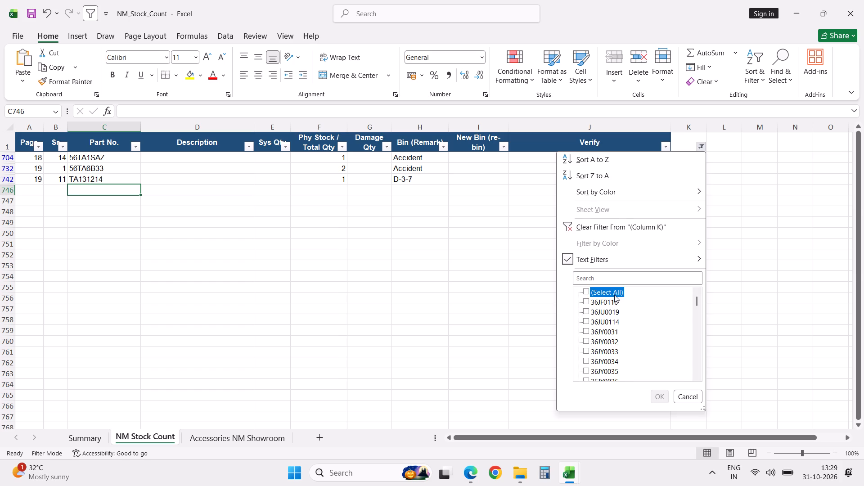
left_click(614, 295)
left_click(659, 395)
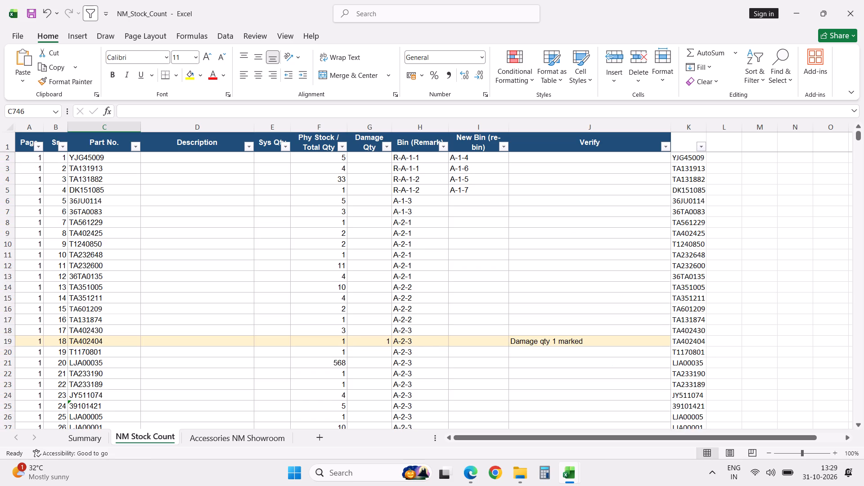
Switch to File Explorer at the Daily Order and PNA folder.
left_click(519, 472)
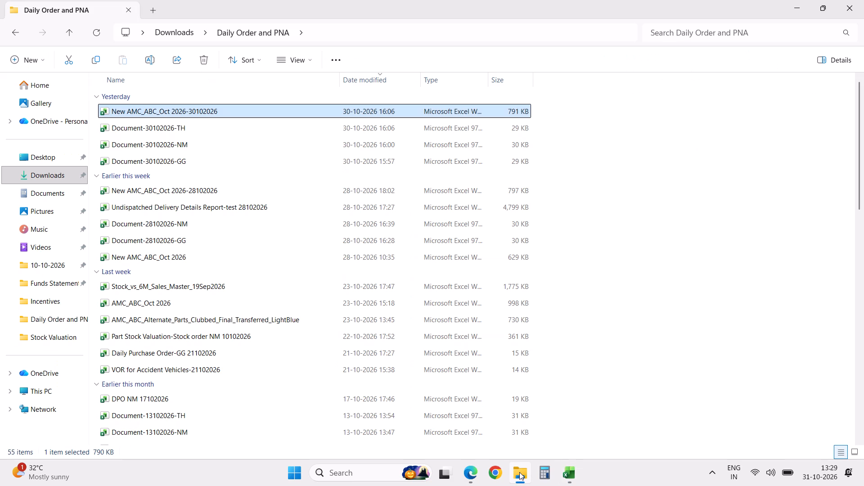
left_click(827, 471)
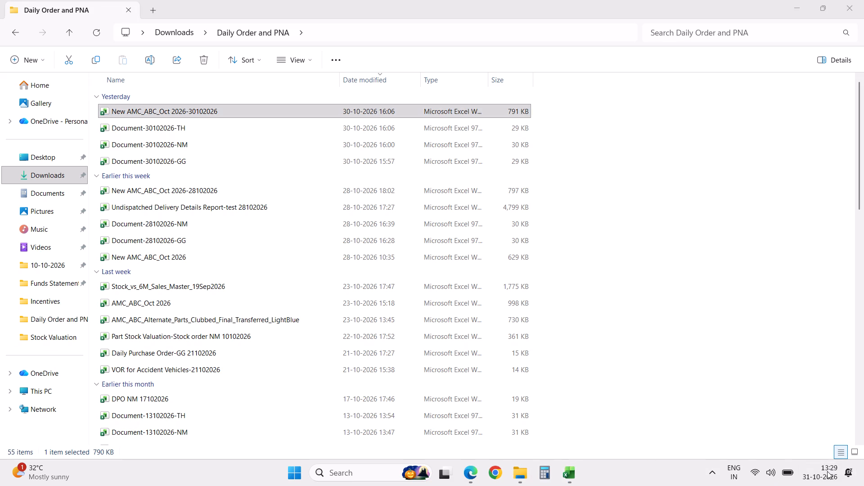
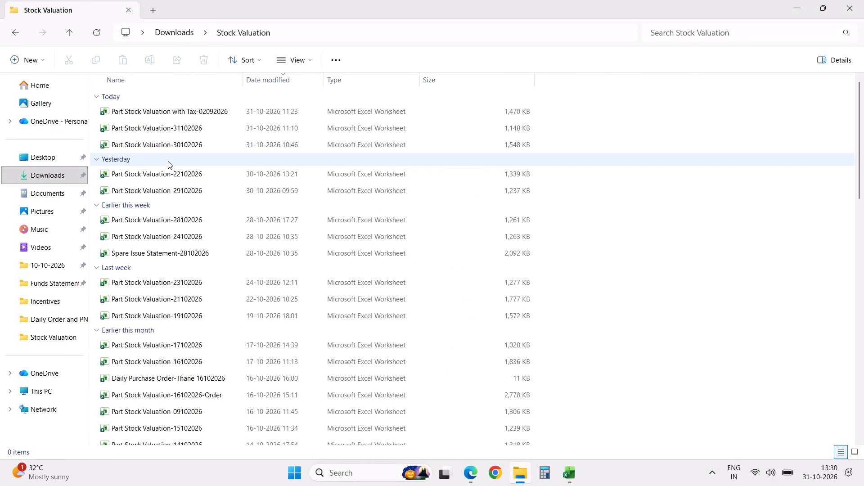
Open the Part Stock Valuation-21102026 workbook without updating its external links.
double_click(181, 301)
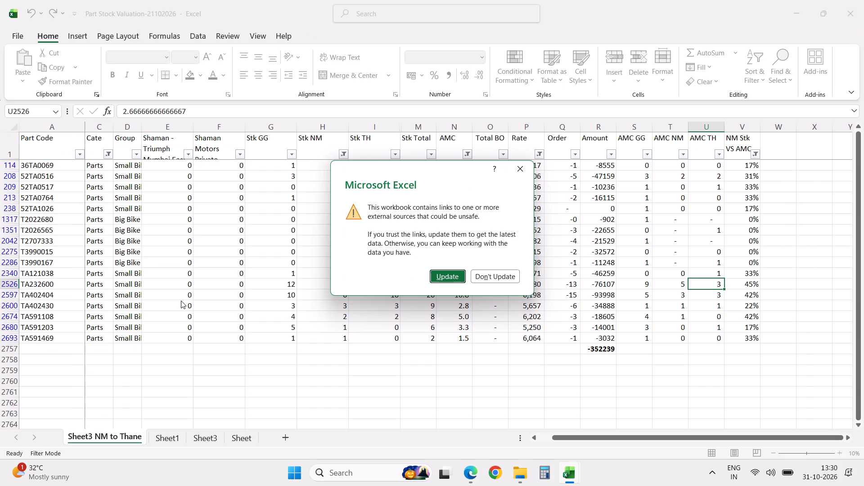
left_click(509, 279)
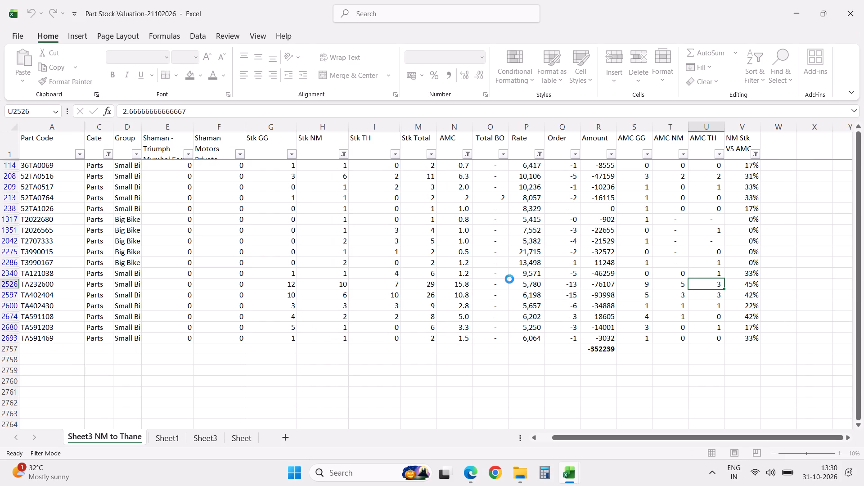
Copy the entire contents of the valuation workbook's worksheet named Sheet into a new blank sheet in NM_Stock_Count.
left_click(168, 439)
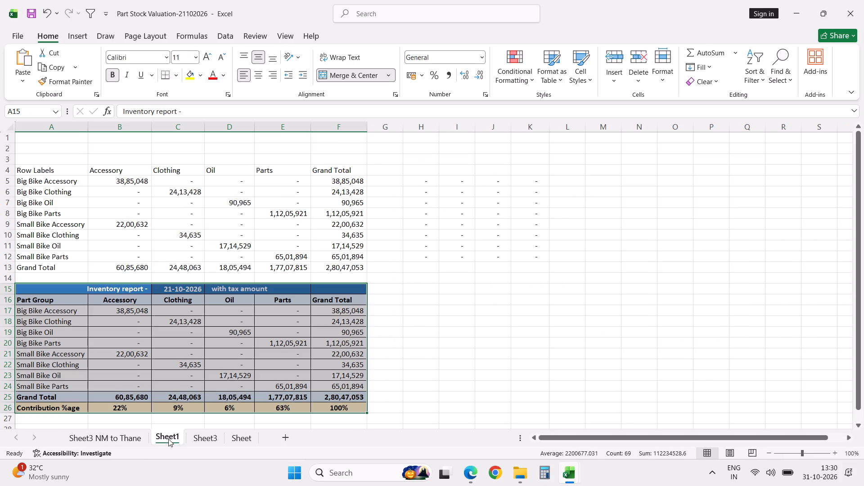
left_click(201, 445)
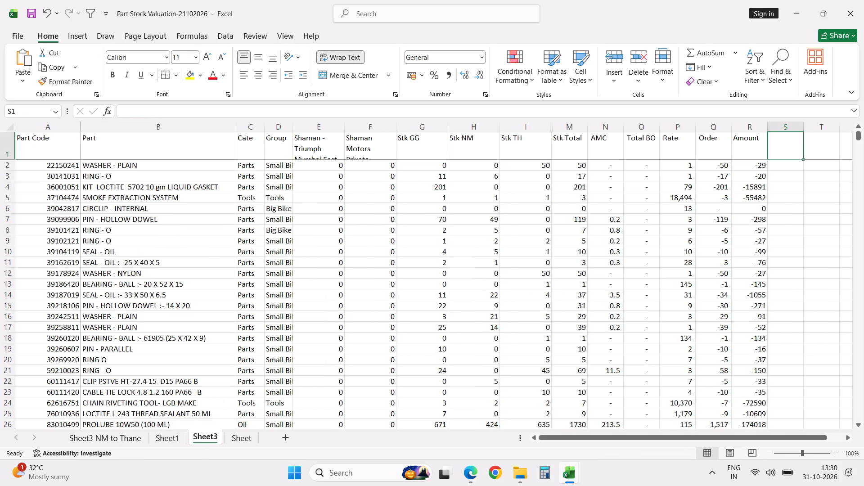
left_click(243, 438)
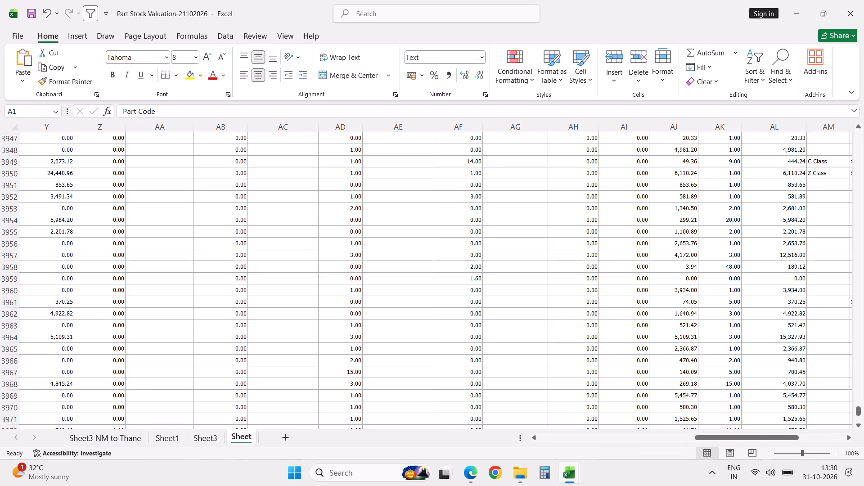
left_click(304, 333)
key("ctrl+a")
key("ctrl+a")
key("ctrl+a")
key("ctrl+c")
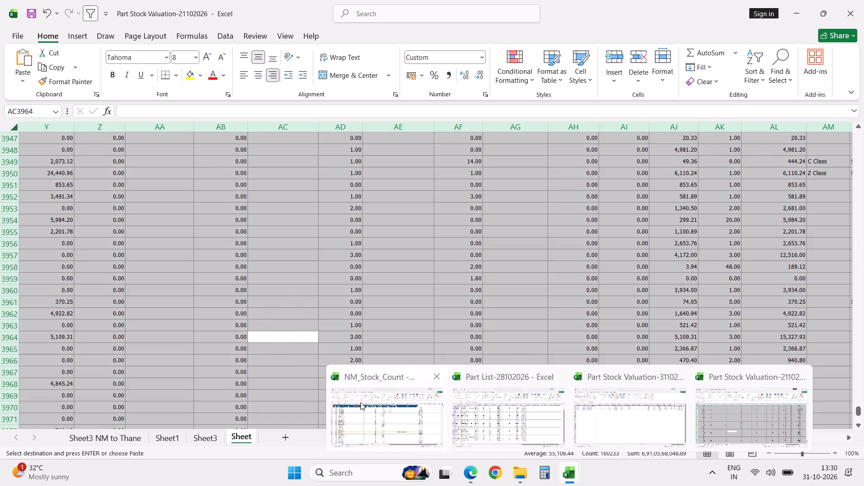
left_click(360, 402)
left_click(321, 438)
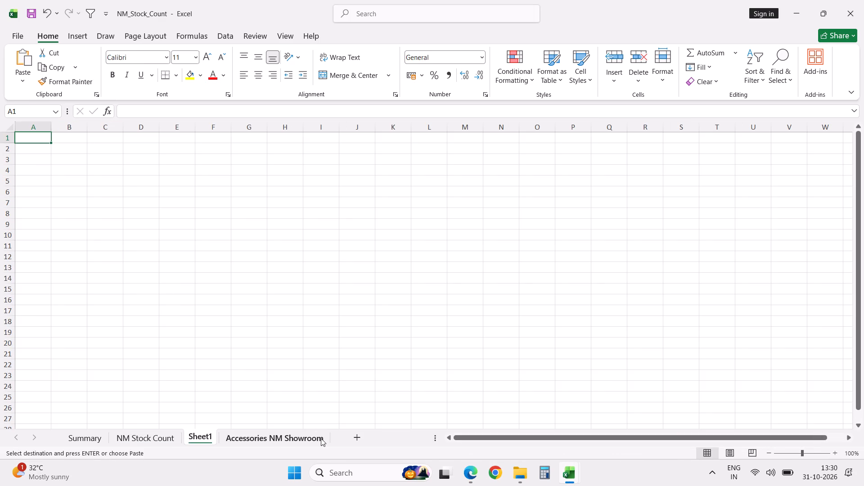
key("ctrl+v")
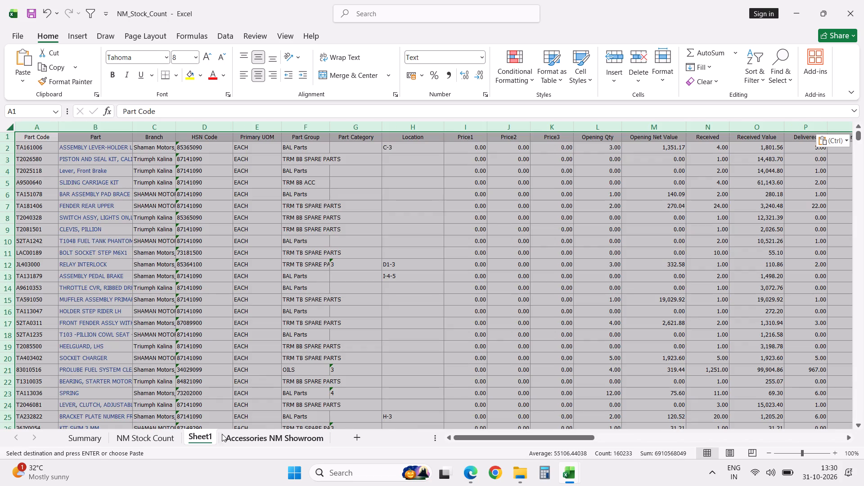
Rename the sheet holding the pasted valuation data as Total Stock.
double_click(203, 437)
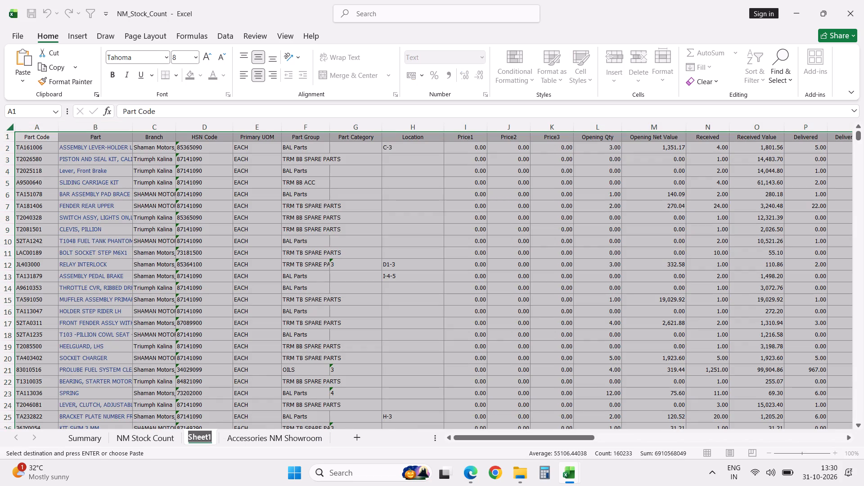
type("Total Stock")
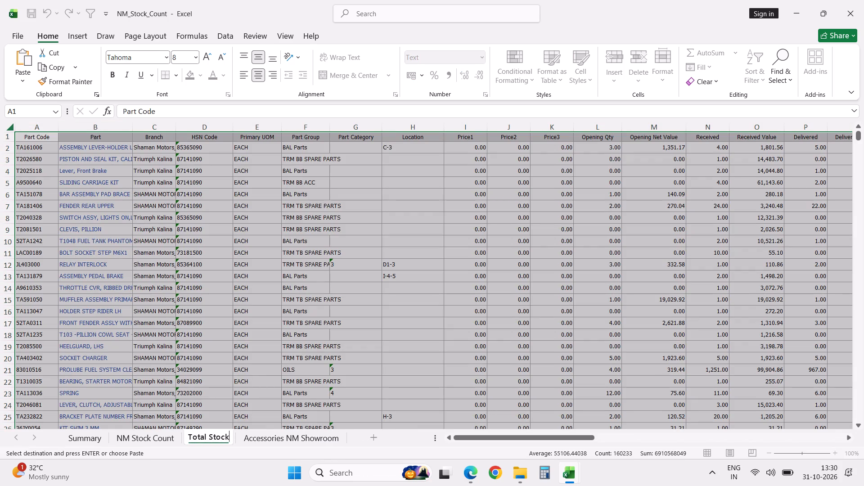
left_click(211, 361)
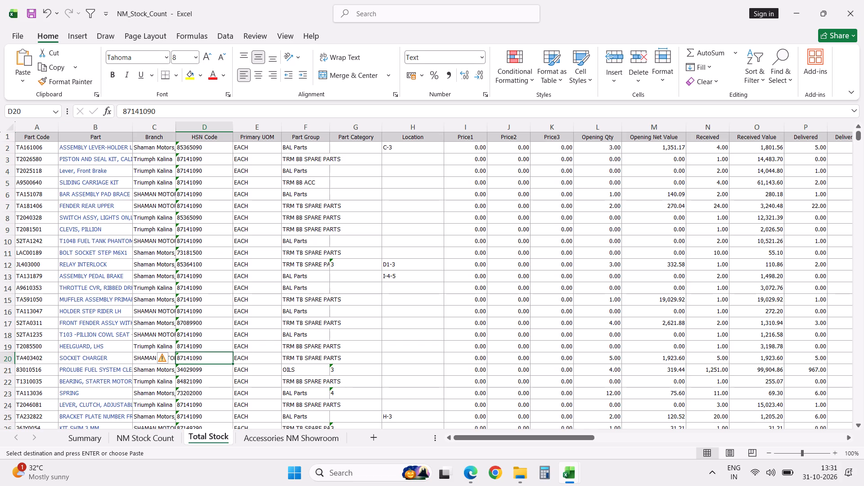
Add filters to the header row of the Total Stock sheet.
key("ctrl+Up")
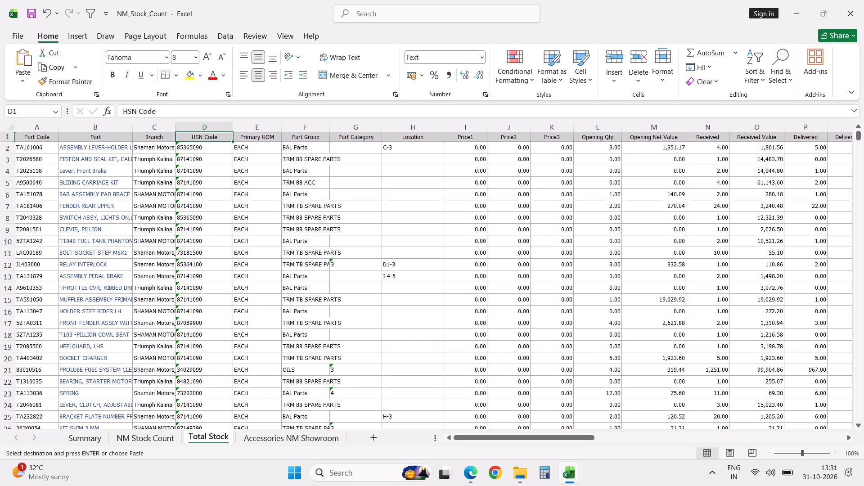
key("ctrl+Down")
key("ctrl+Up")
key("Up")
key("Down")
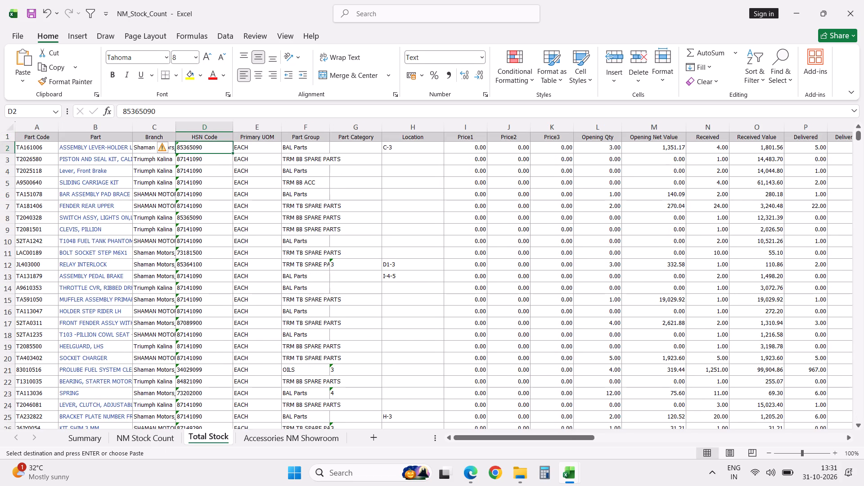
left_click(221, 139)
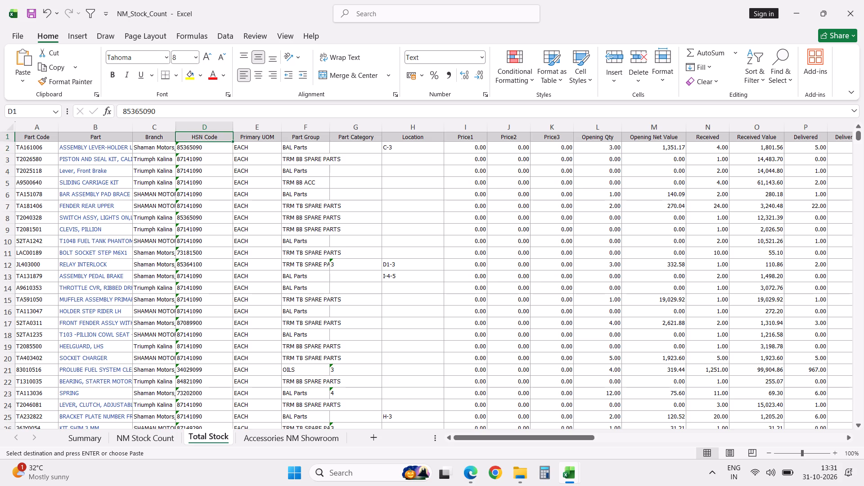
type("dff")
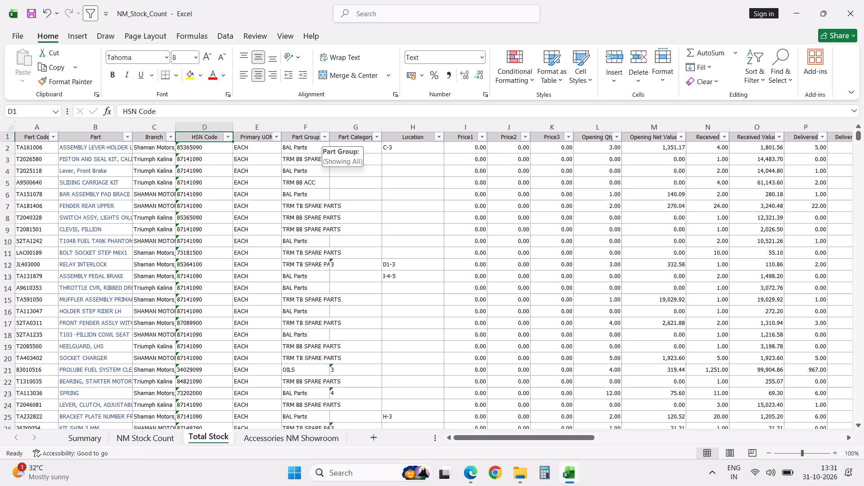
Filter the Branch column to show only Shaman Motors_Navi Mumbai.
left_click(170, 139)
left_click(84, 283)
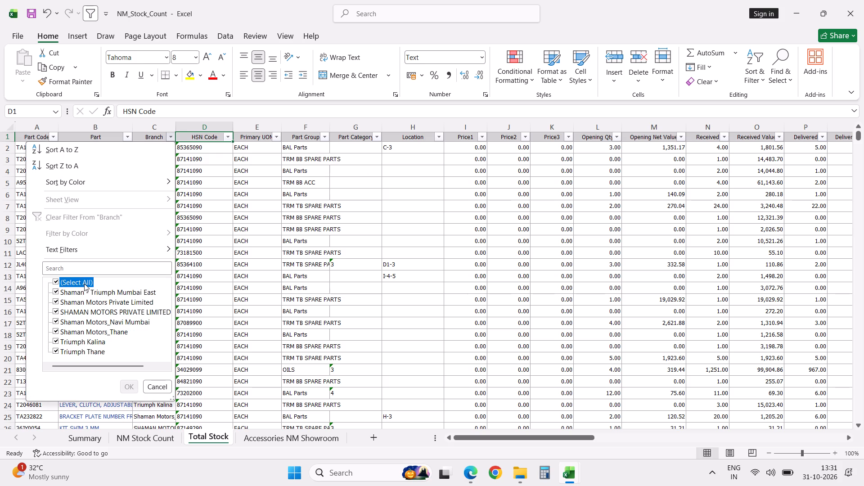
left_click(134, 323)
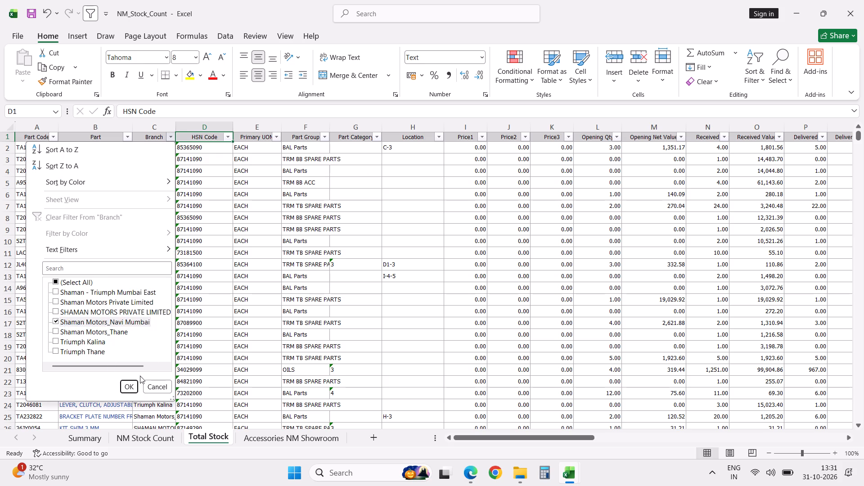
left_click(133, 386)
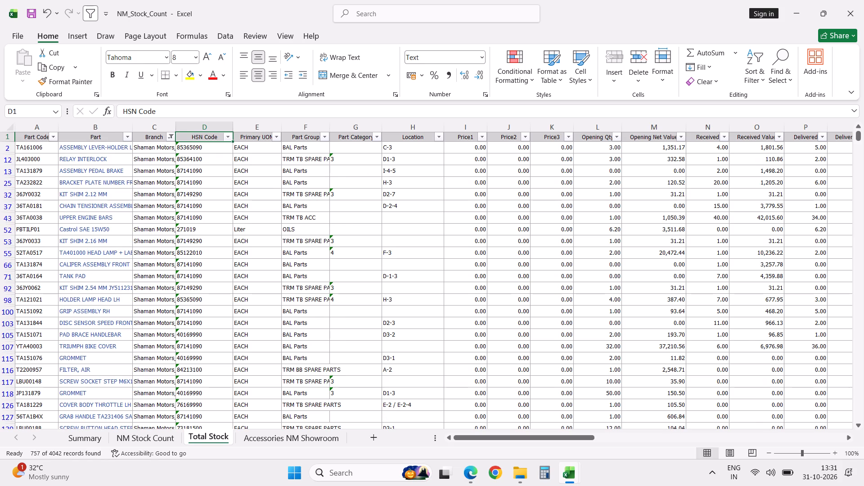
Format the filtered values in the Available Value column with no decimal places.
left_click(631, 138)
key("ctrl+Right")
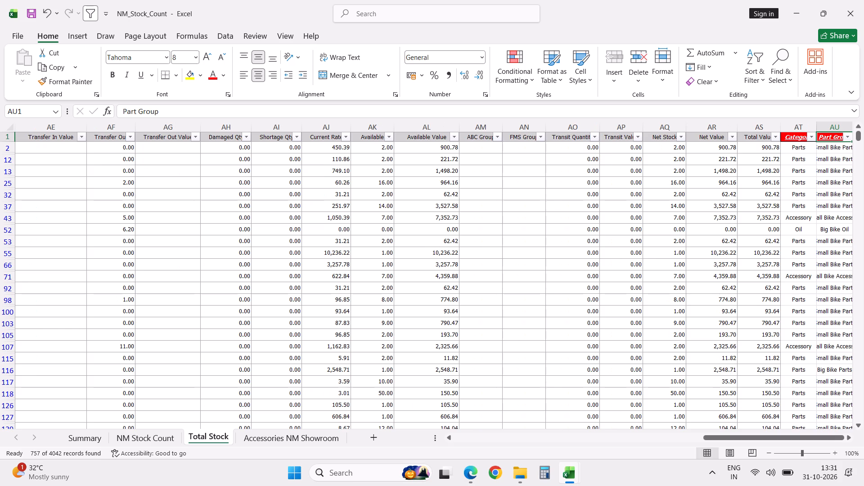
left_click(441, 149)
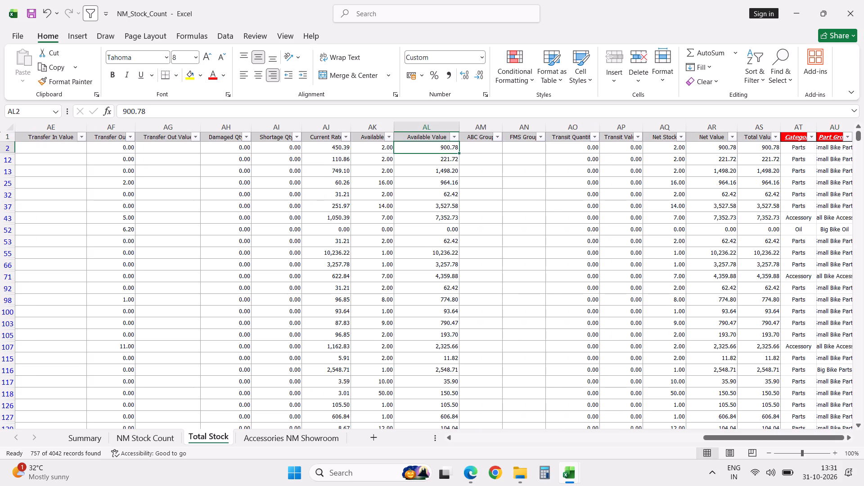
key("Up")
key("Down")
key("ctrl+shift+Down")
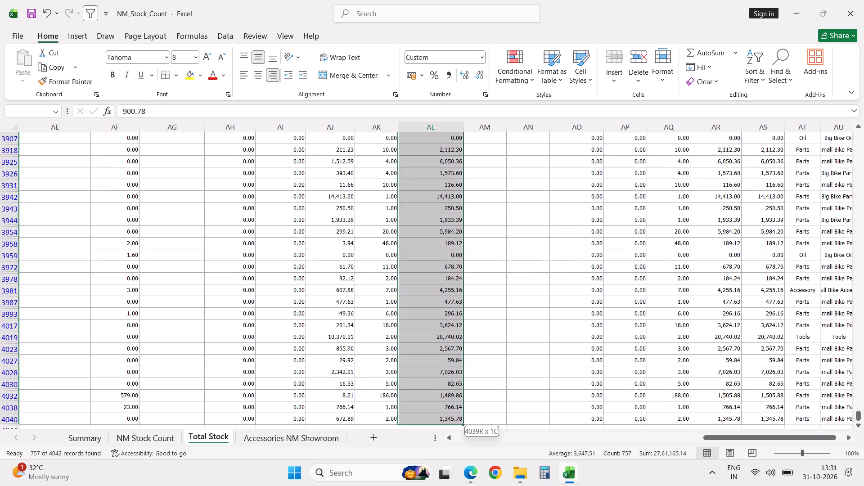
triple_click(481, 76)
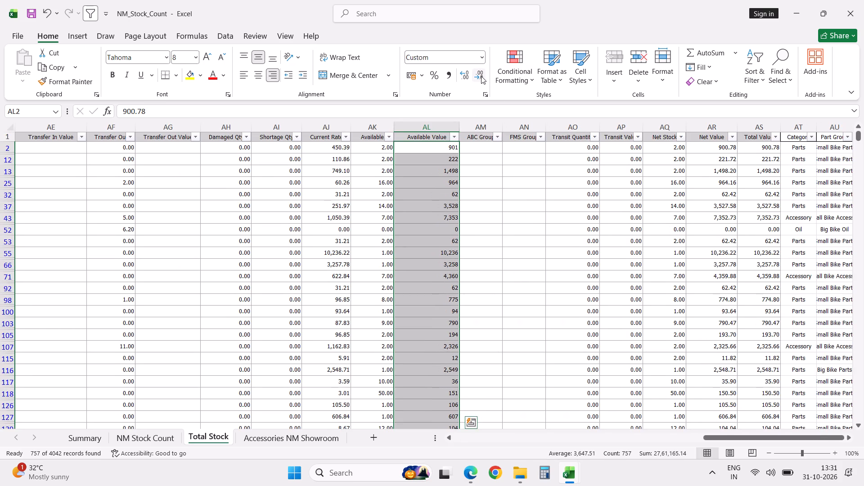
Filter the Category column to exclude Tools.
left_click(812, 137)
left_click(712, 332)
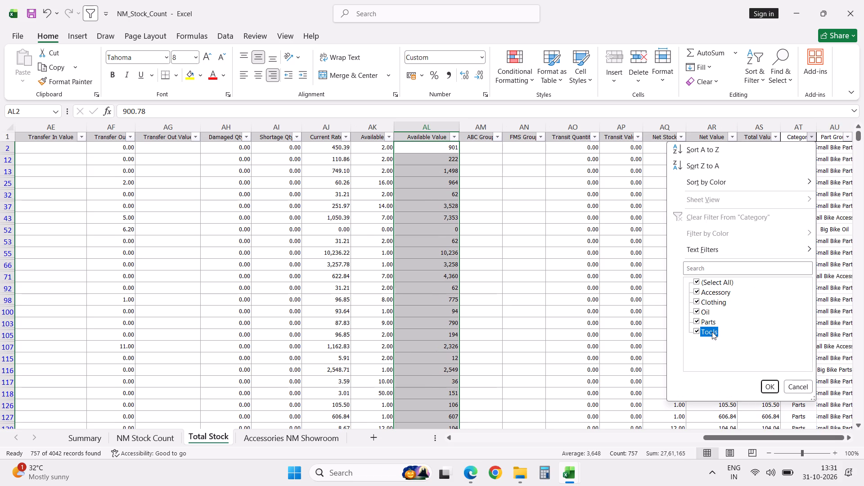
left_click(770, 386)
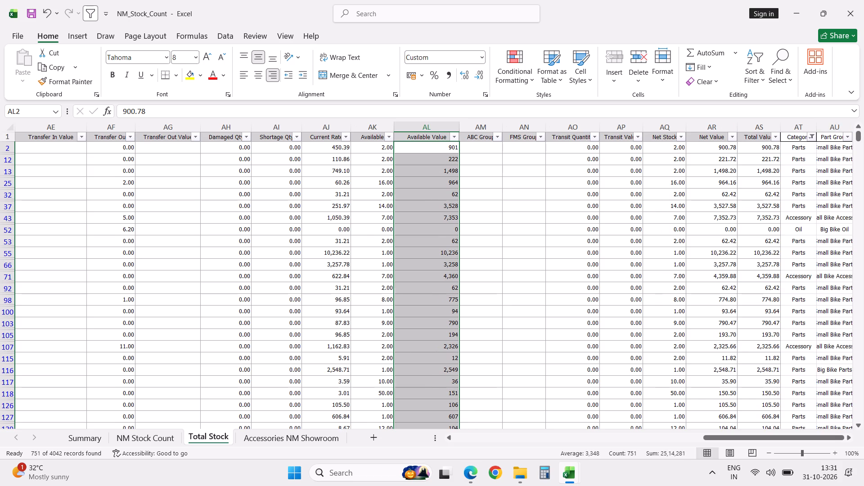
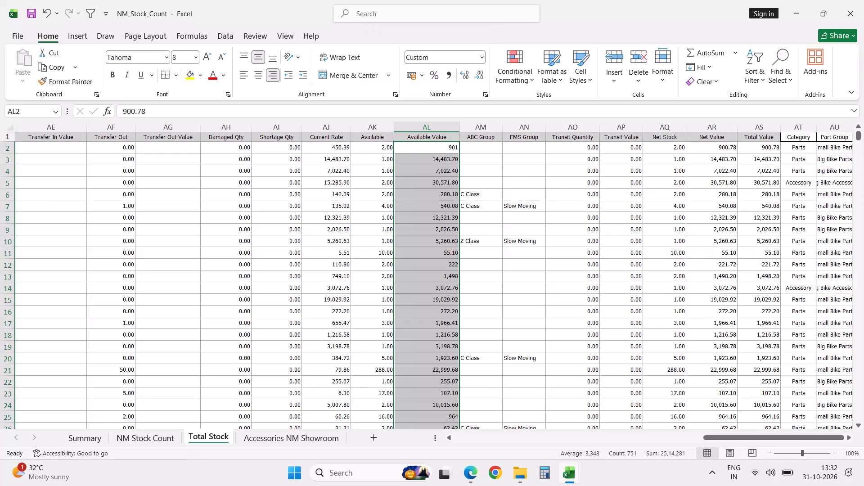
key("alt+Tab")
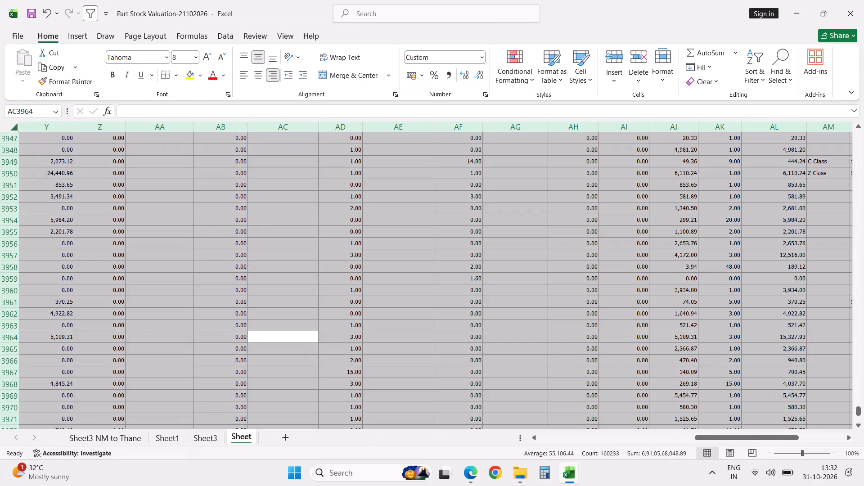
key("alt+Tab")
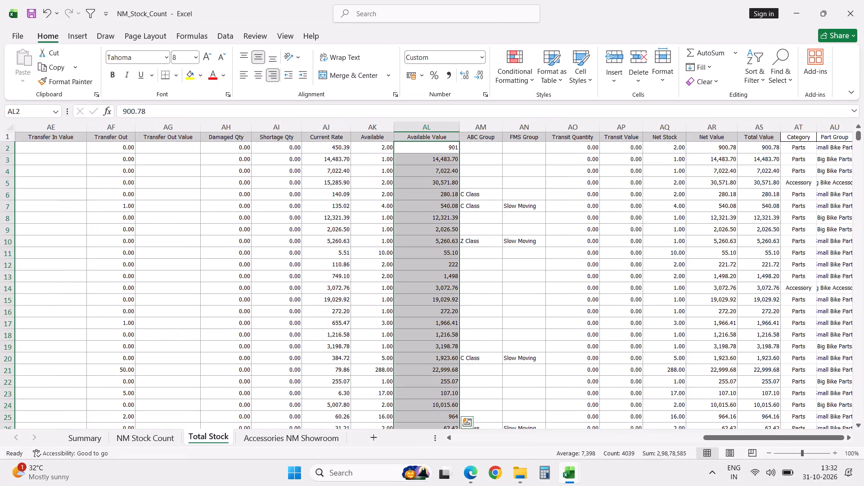
In L2 of NM Stock Count, enter an exact-match VLOOKUP of C2 in 'Total Stock'!A2:AJ4043, returning column 36.
left_click(147, 437)
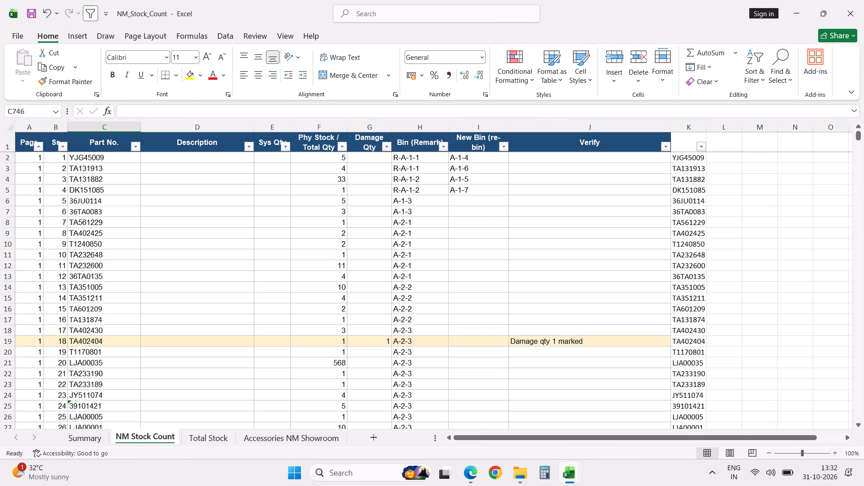
left_click(719, 160)
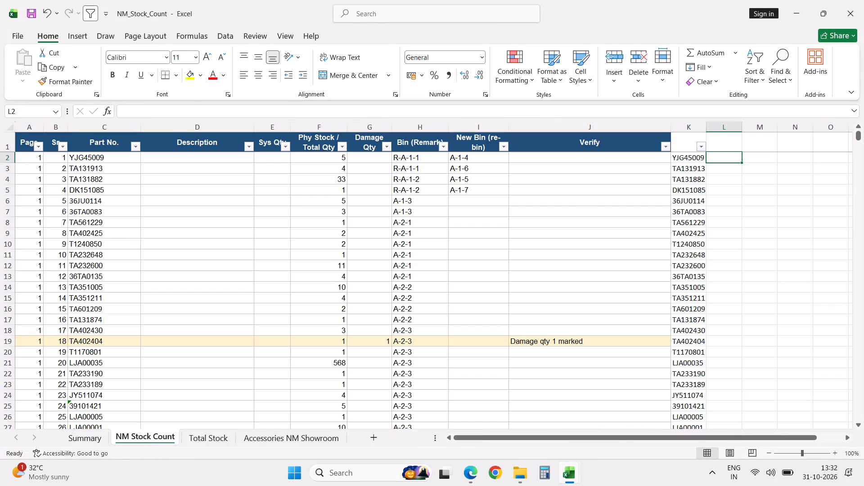
key("Up")
key("Down")
type("=vlo")
key("Tab")
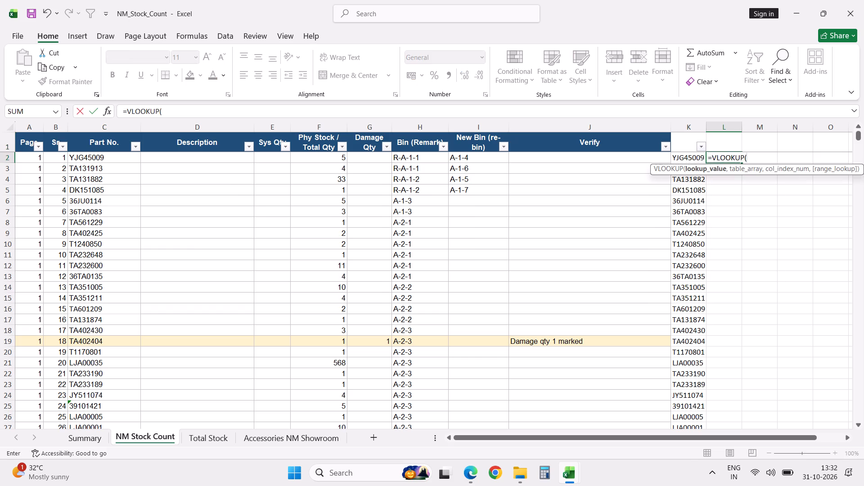
left_click(113, 161)
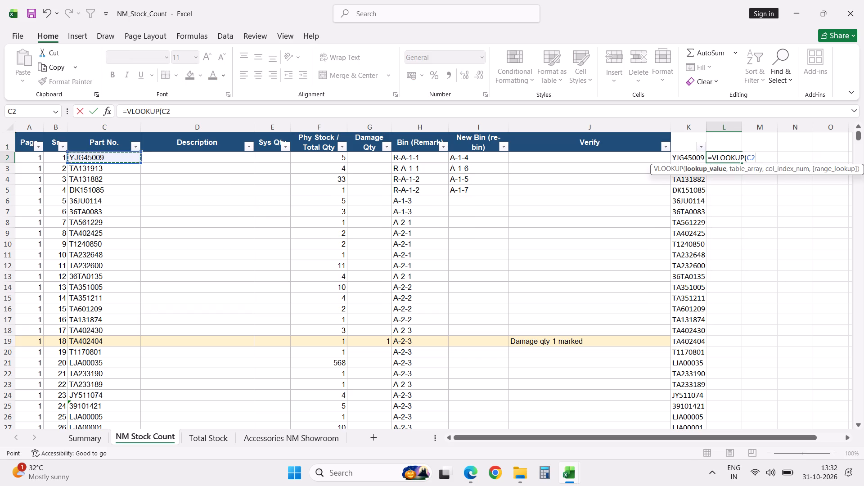
key("comma")
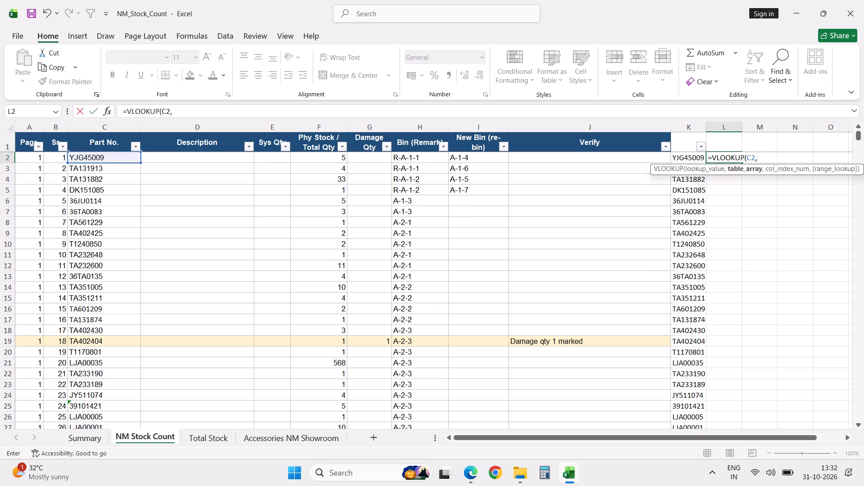
left_click(212, 437)
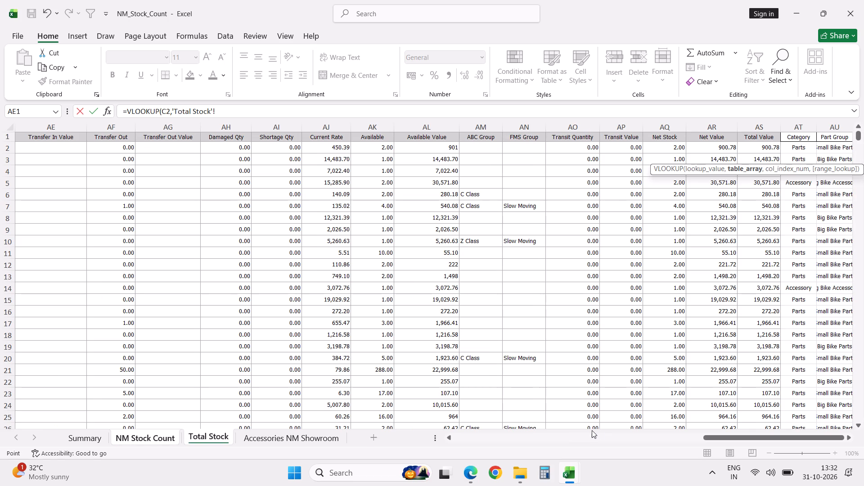
left_click(449, 440)
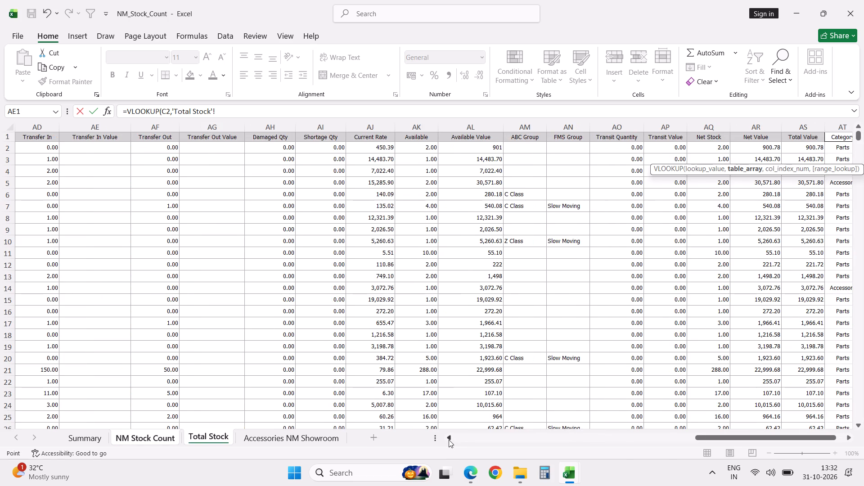
triple_click(449, 440)
triple_click(449, 440)
triple_click(449, 440)
triple_click(449, 440)
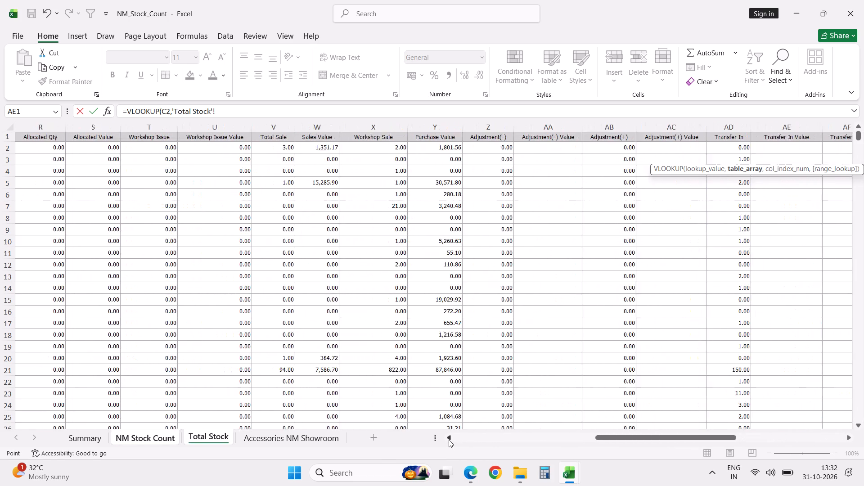
triple_click(449, 440)
triple_click(449, 440)
triple_click(449, 440)
triple_click(449, 440)
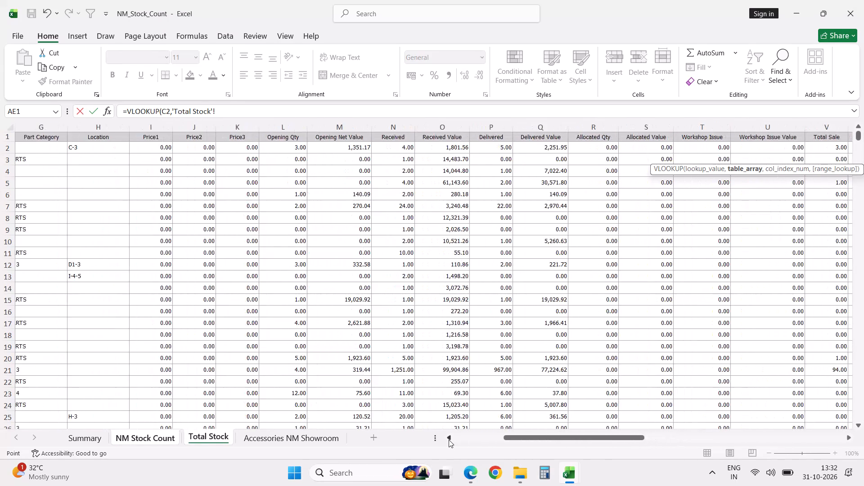
triple_click(449, 440)
double_click(449, 440)
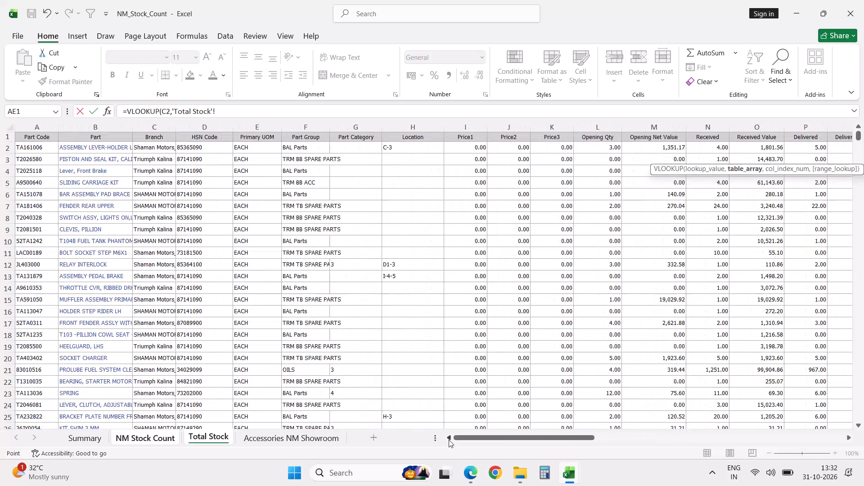
double_click(449, 440)
left_click(36, 148)
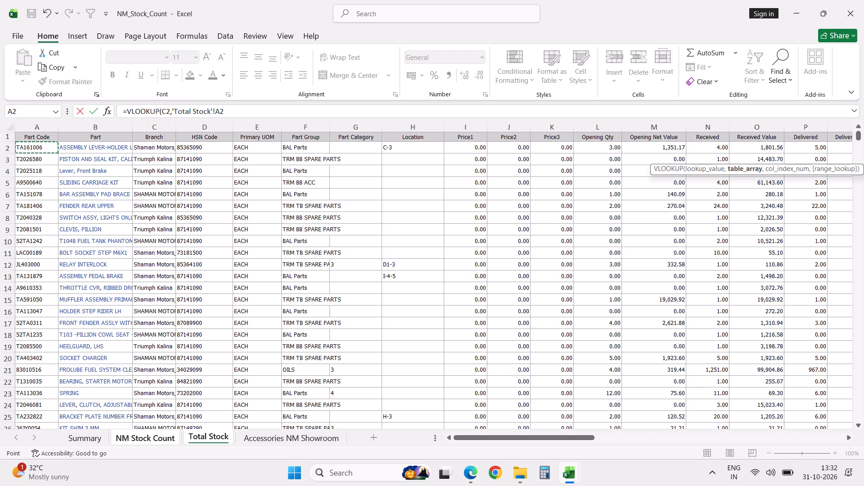
key("shift+Right")
key("shift+Right")
key("shift+Right")
key("shift+Right")
key("shift+Right")
key("shift+Right")
key("shift+Right")
key("shift+Right")
key("shift+Right")
key("shift+Right")
key("shift+Right")
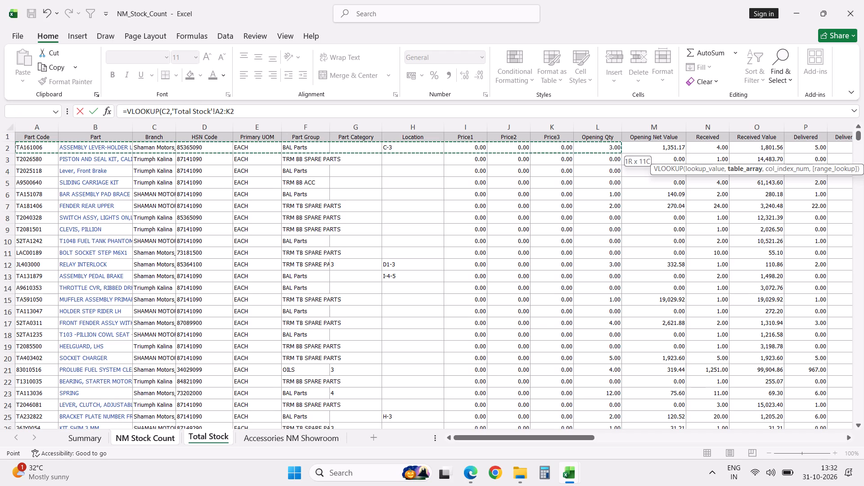
key("shift+Right")
key("shift+Right")
key("shift+Right")
key("shift+Right")
key("shift+Right")
key("shift+Right")
key("shift+Right")
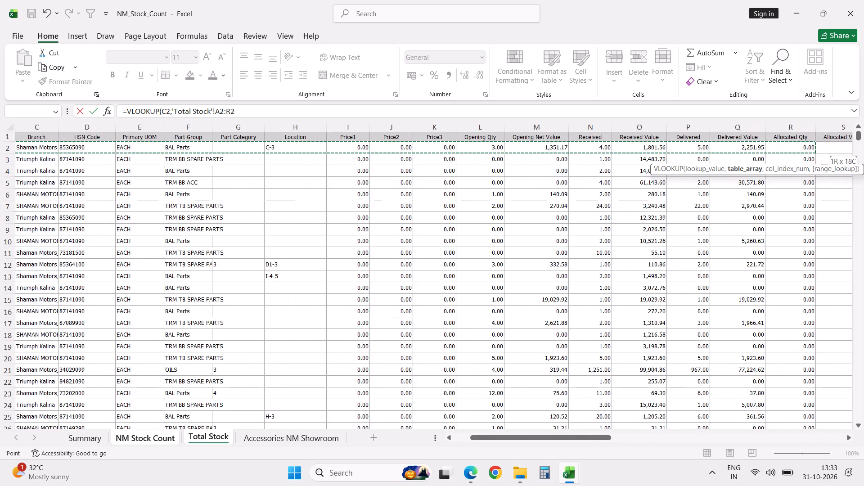
key("shift+Right")
key("shift+Right")
key("shift+Right")
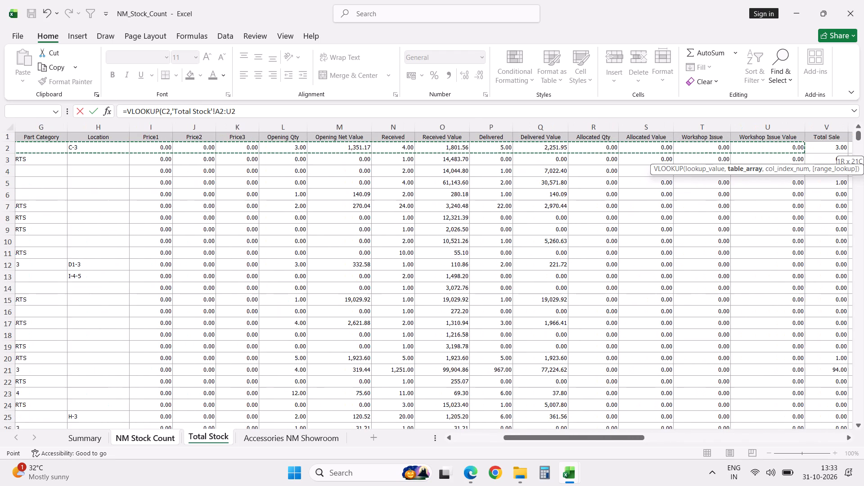
key("shift+Right")
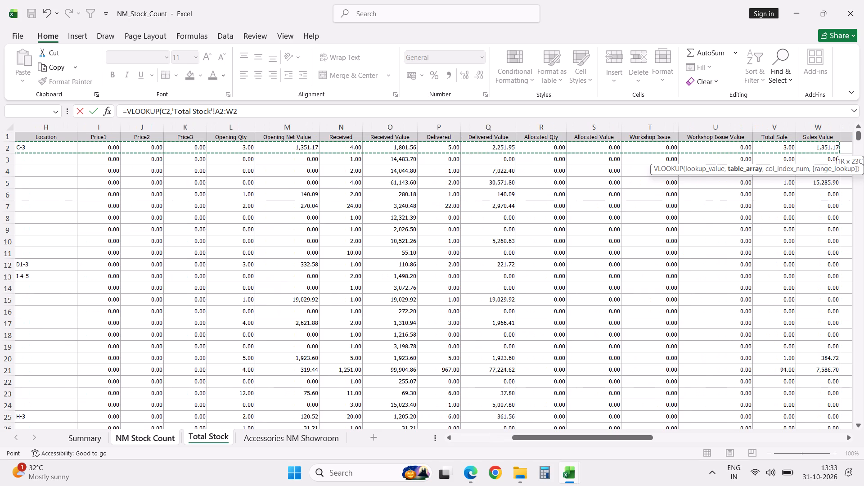
key("shift+Right")
key("shift+Right")
key("shift+Right")
key("shift+Right")
key("shift+Right")
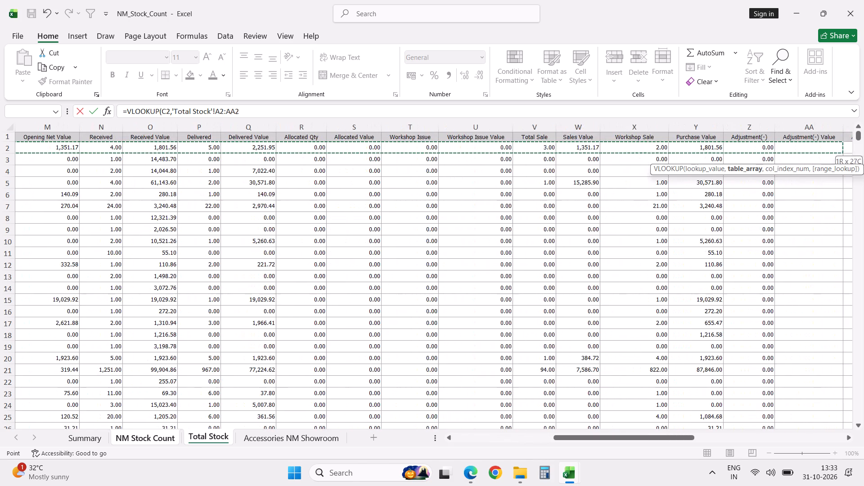
key("shift+Right")
key("shift+Right")
key("shift+Right")
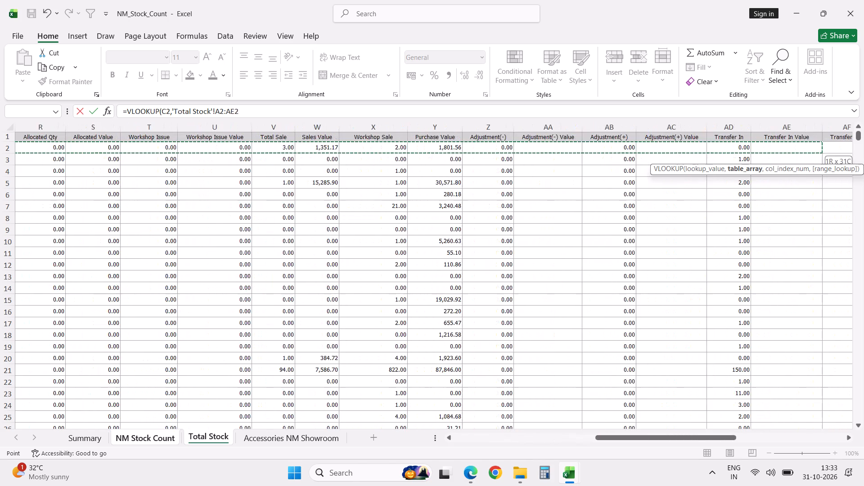
key("shift+Right")
key("shift+Right")
key("shift+Right")
key("shift+Right")
key("shift+Right")
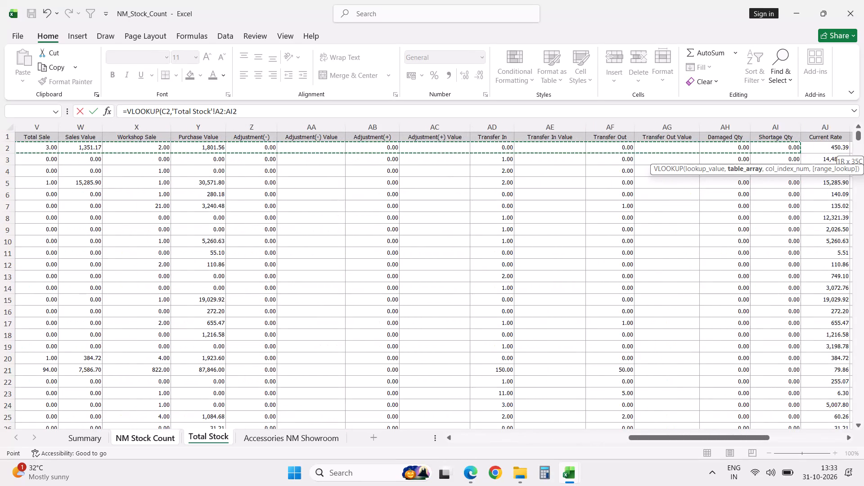
key("ctrl+shift+Down")
type(",36,0")
key("Return")
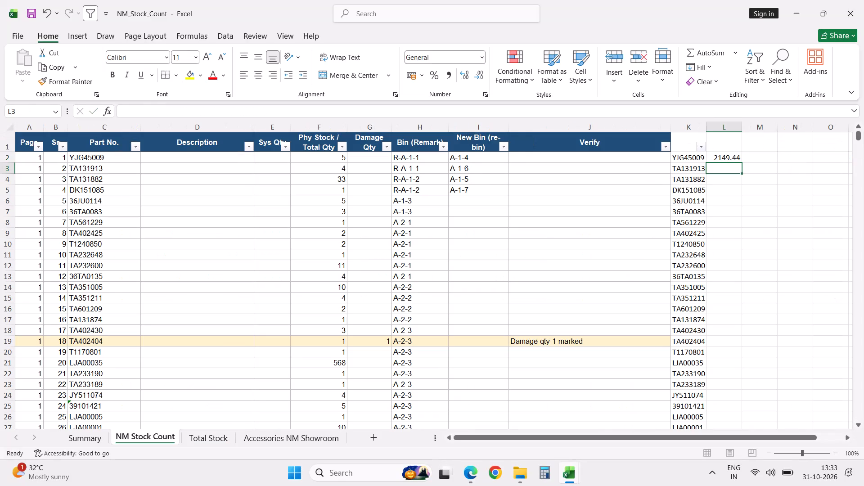
Make the Total Stock table range in the L2 lookup formula absolute, as $A$2:$AJ$4043.
left_click(730, 159)
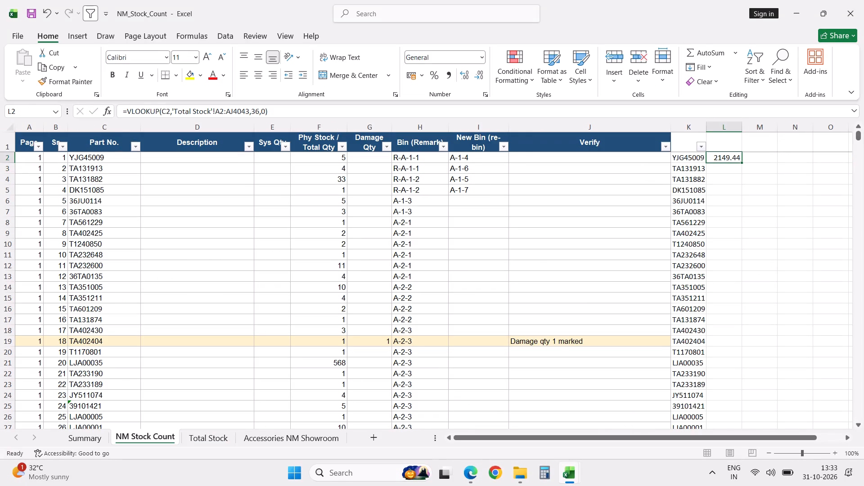
left_click(284, 114)
key("Left")
key("Left")
key("Left")
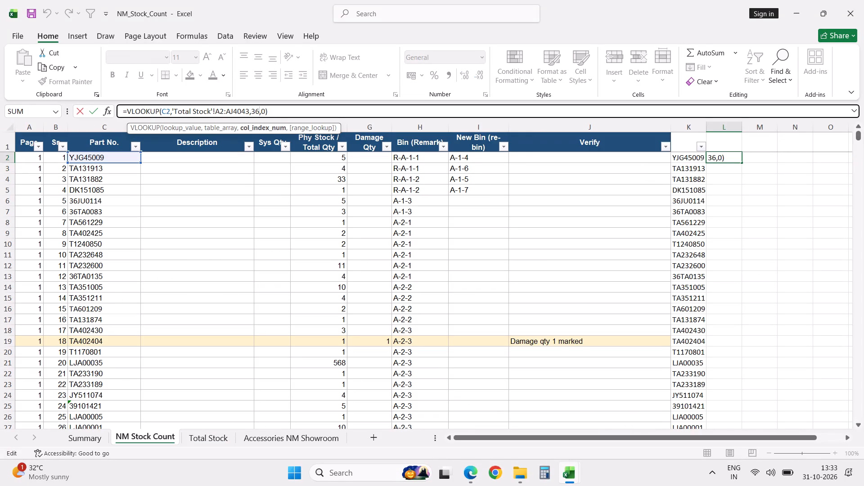
key("Left")
key("Left")
key("Left")
key("Left")
key("Right")
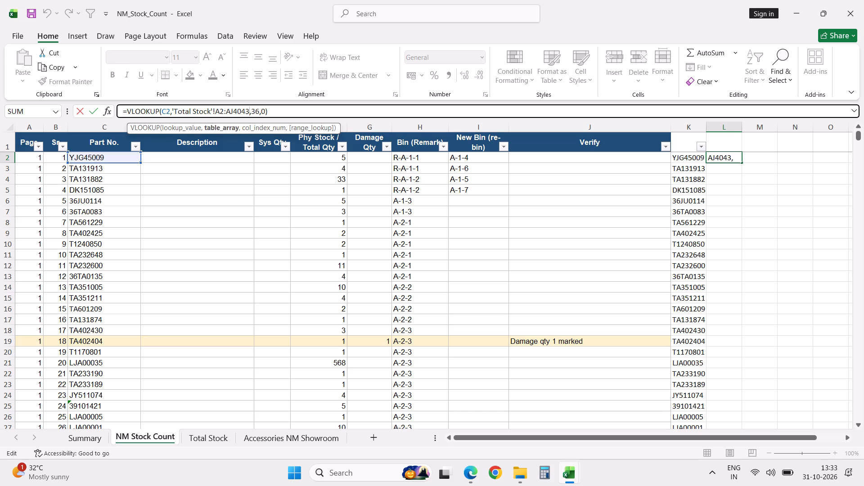
key("shift+Left")
key("shift+Left")
key("shift+Left")
key("shift+Left")
key("shift+Left")
key("shift+Left")
key("shift+Left")
key("shift+Left")
key("shift+Left")
key("shift+Left")
key("shift+Left")
key("shift+Left")
key("shift+Left")
key("shift+Left")
key("shift+Left")
key("shift+Left")
key("shift+Left")
key("shift+Left")
key("shift+Left")
key("shift+Left")
key("shift+Left")
key("shift+Left")
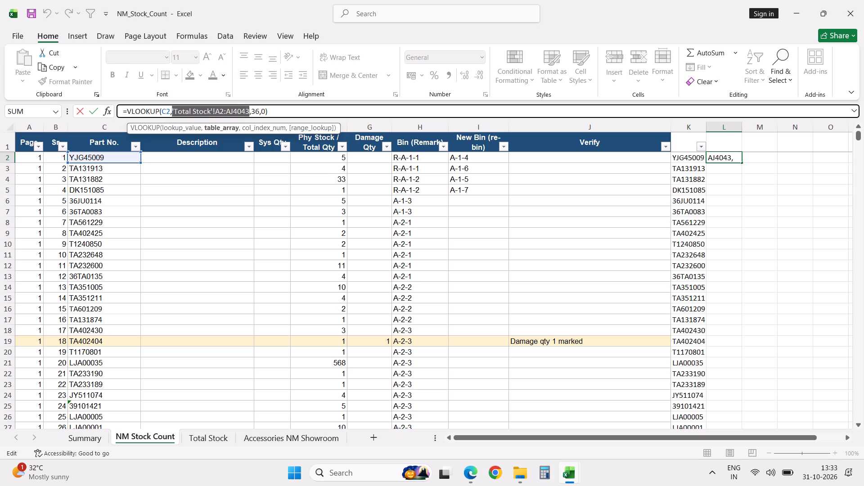
key("F4")
key("Return")
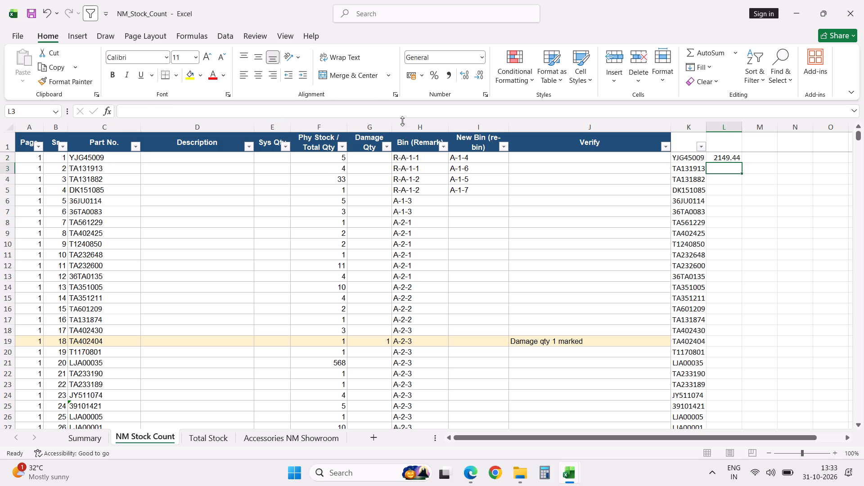
Format the rate in L2 with a thousands separator and no decimal places.
left_click(732, 159)
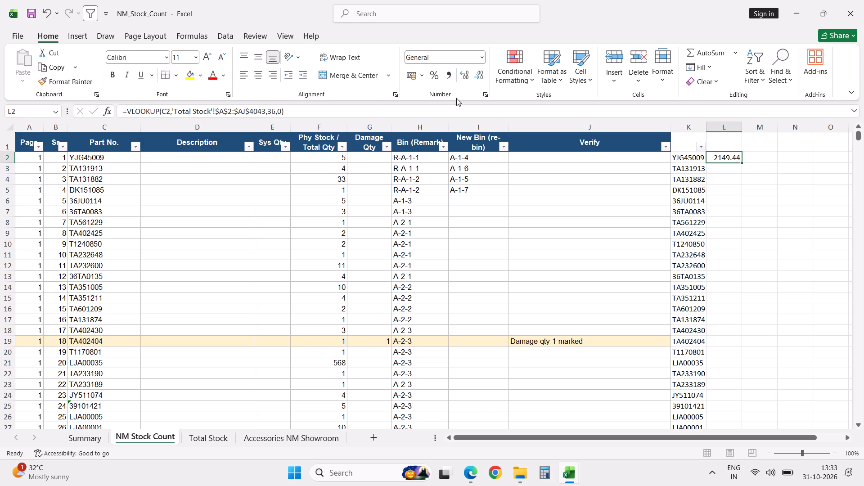
left_click(448, 80)
triple_click(481, 81)
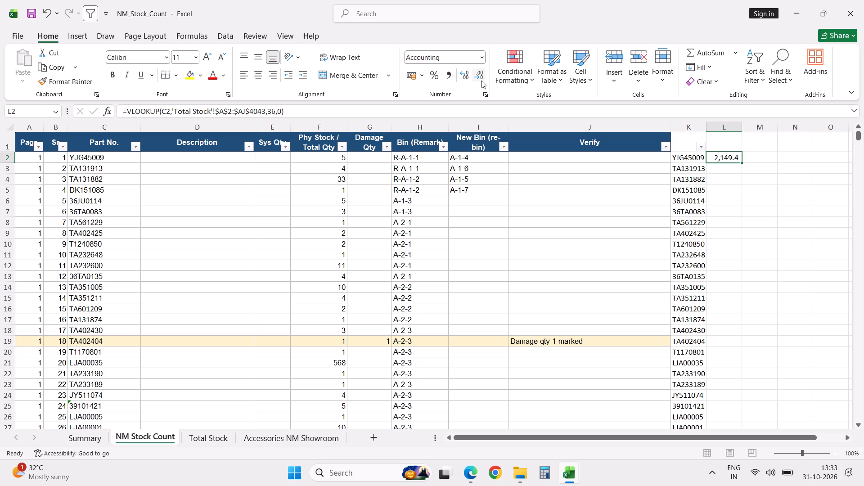
Fill the L2 lookup formula down column L for all the listed parts.
double_click(742, 162)
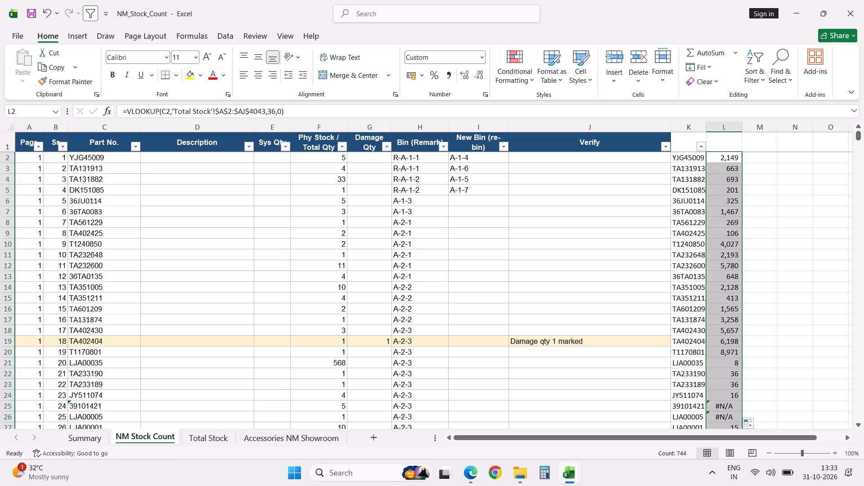
Enter the formula =L2*F2 in M2 to multiply the looked-up rate by the physical stock quantity.
left_click(766, 157)
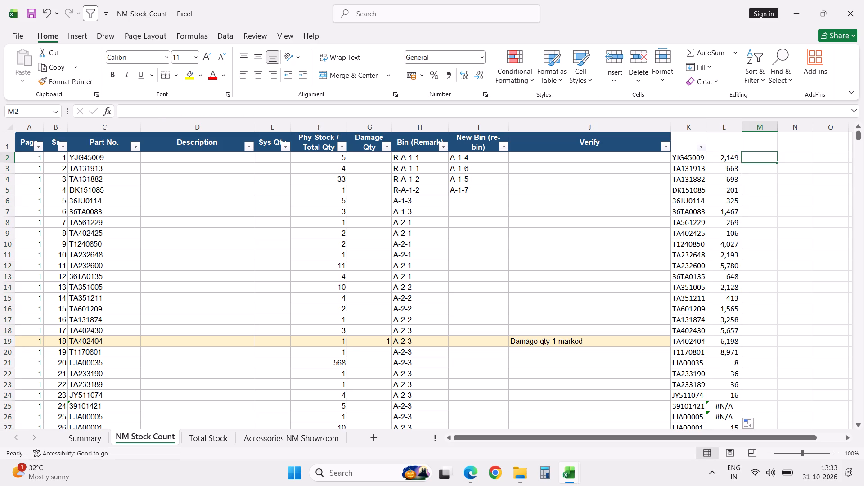
key("equal")
key("Left")
key("asterisk")
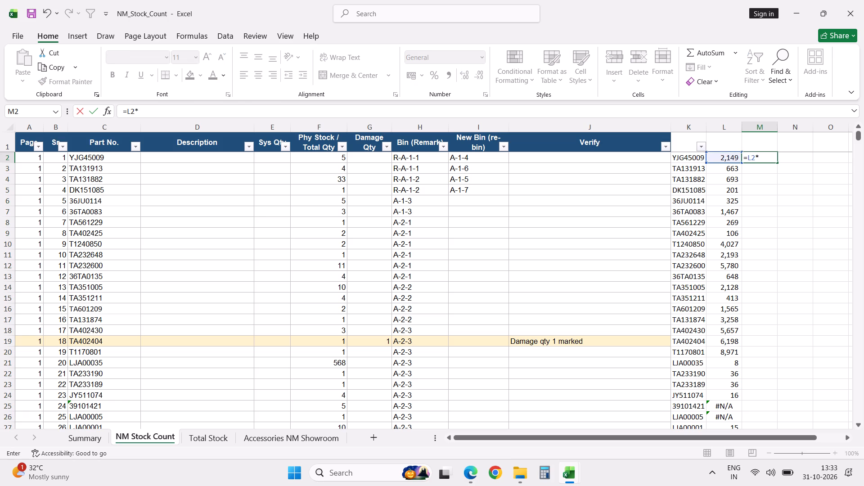
left_click(334, 160)
key("Return")
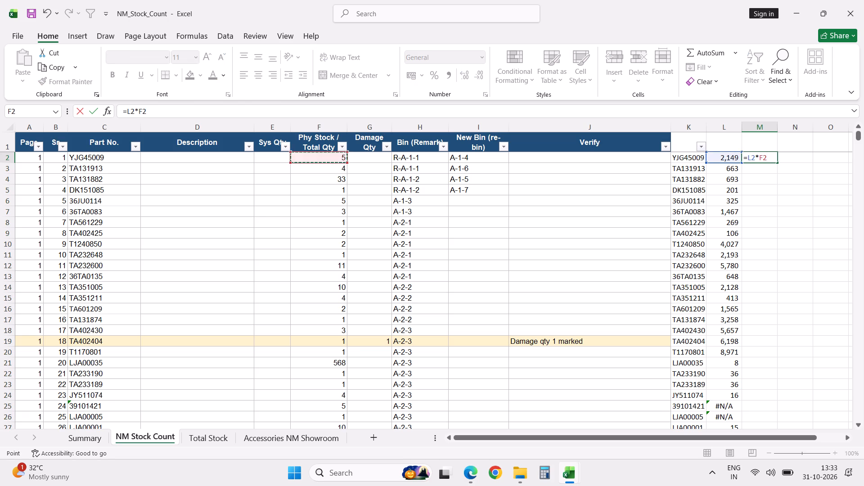
left_click(768, 159)
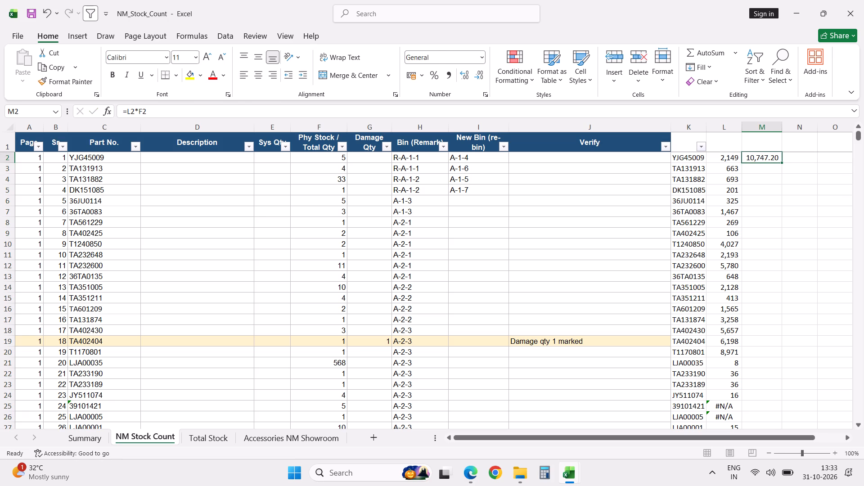
Show the M2 value without decimal places and fill its formula down column M for all the listed parts.
double_click(481, 78)
double_click(781, 162)
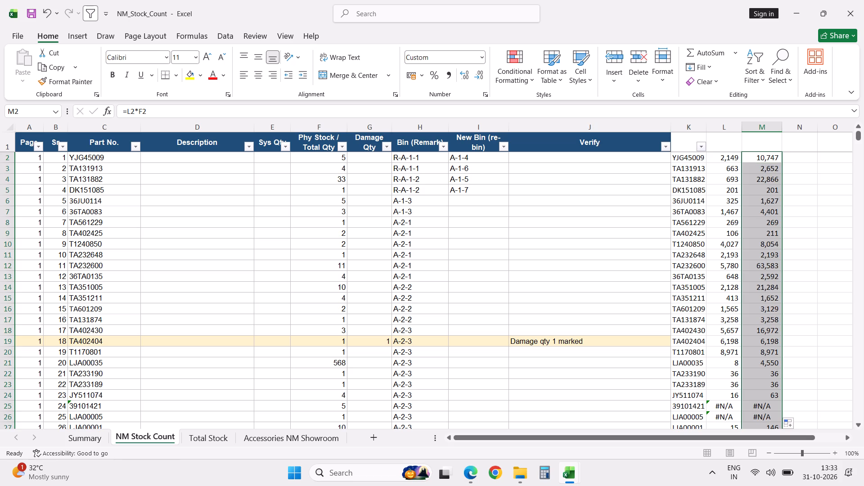
Reapply the filter on the header row of NM Stock Count so it also covers columns L and M.
left_click(27, 145)
type("dff")
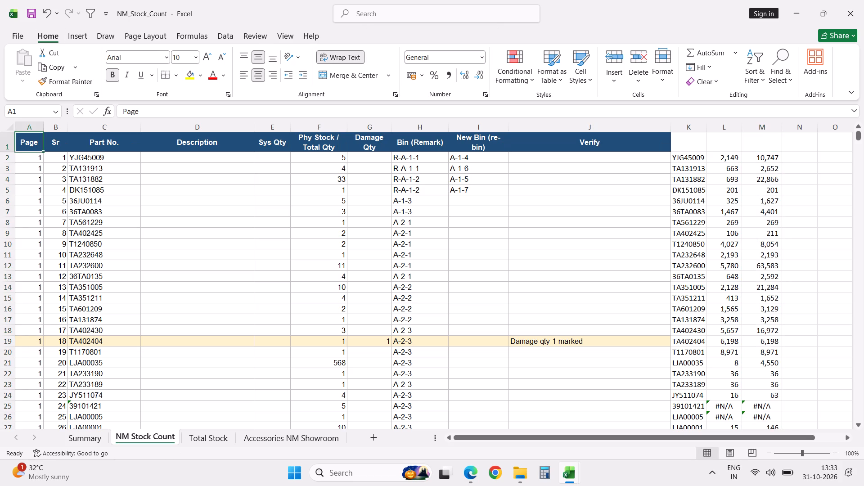
key("alt+d")
type("ff")
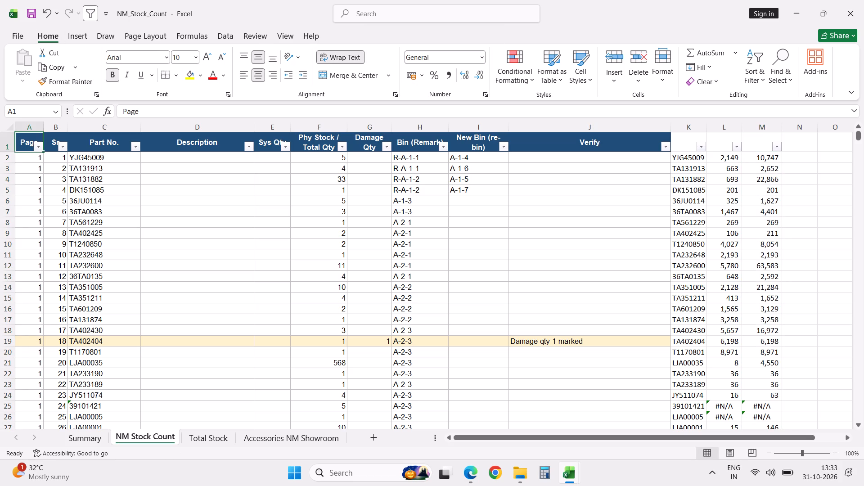
Filter column M to exclude the #N/A values.
left_click(777, 150)
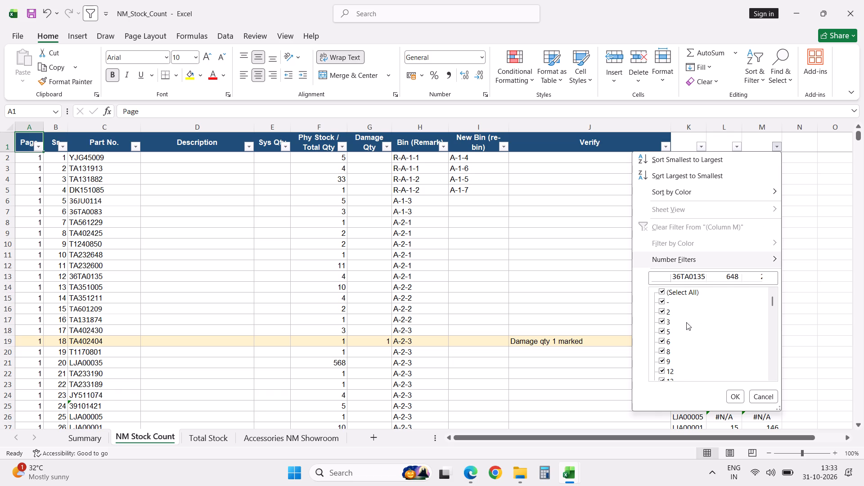
left_click_drag(774, 301, 775, 379)
left_click(677, 372)
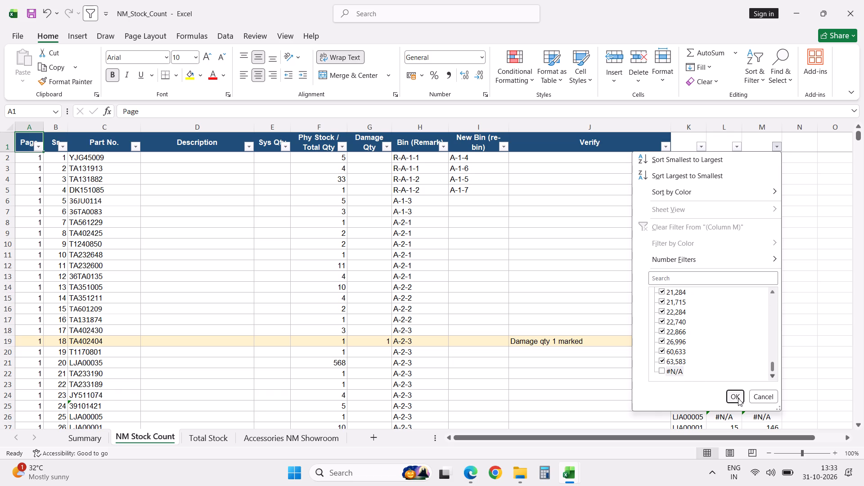
left_click(738, 398)
Check the total of the filtered stock values in column M.
left_click(762, 123)
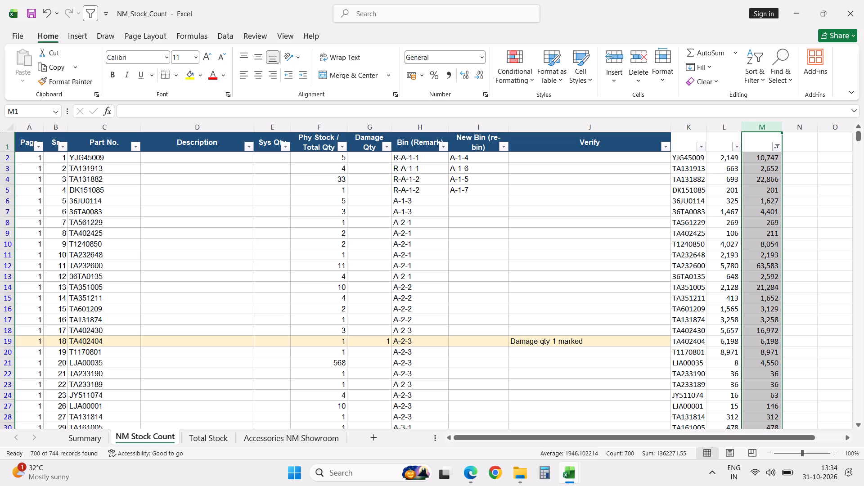
Copy the rate lookup formula from L2 of NM Stock Count and go to the Accessories NM Showroom sheet.
left_click(306, 437)
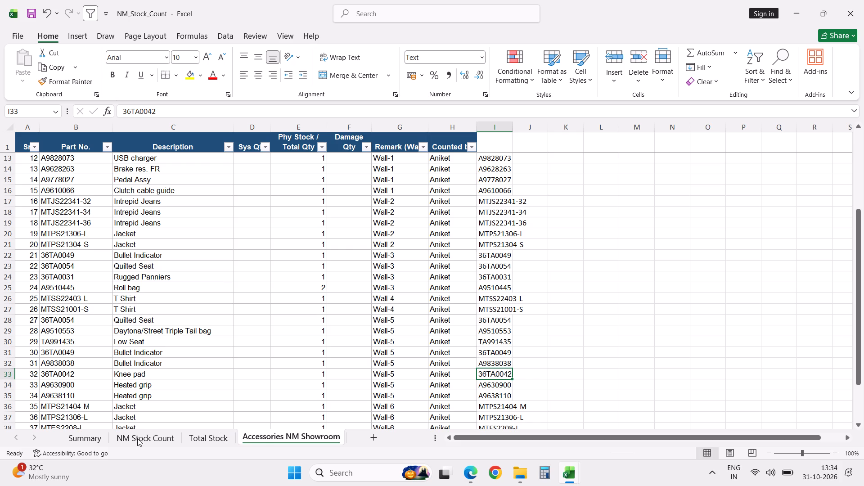
left_click(211, 439)
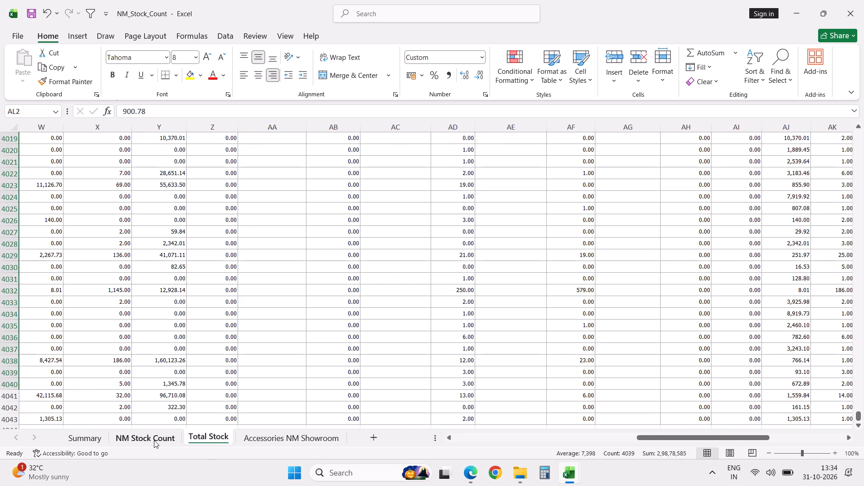
left_click(141, 444)
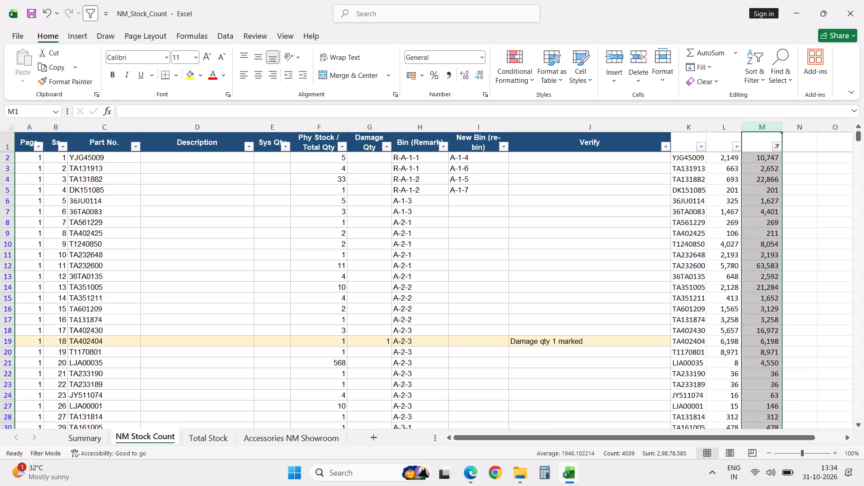
left_click(734, 156)
key("ctrl+c")
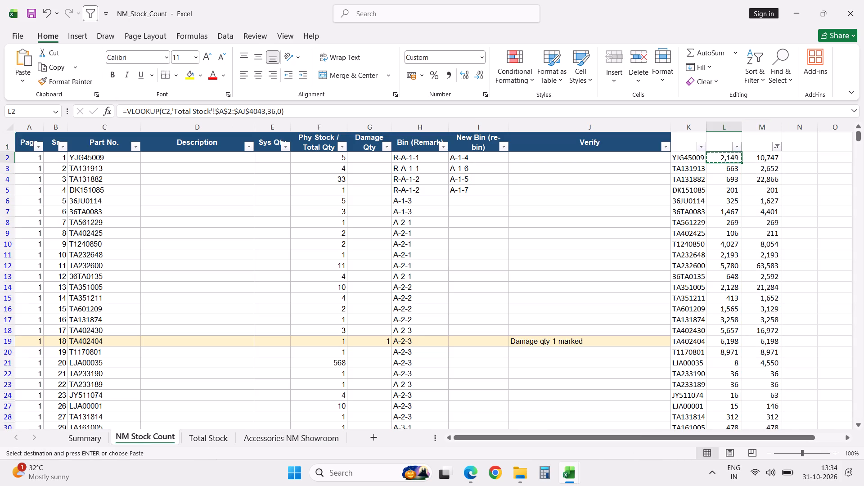
left_click(307, 443)
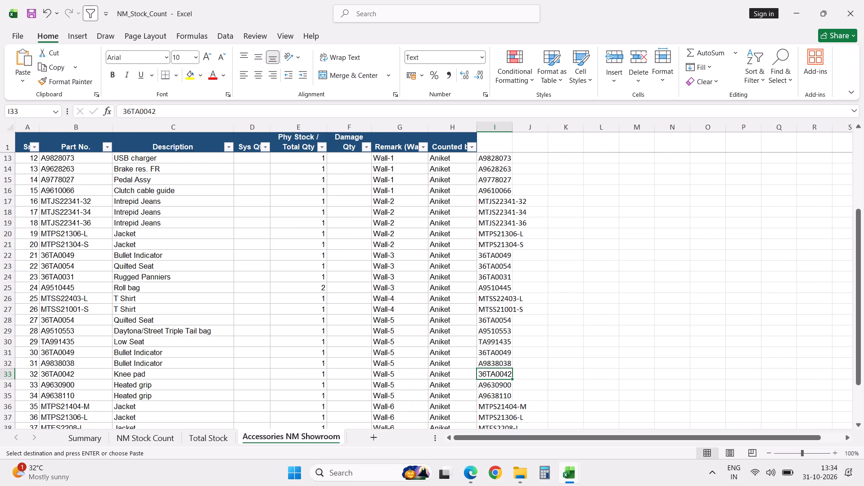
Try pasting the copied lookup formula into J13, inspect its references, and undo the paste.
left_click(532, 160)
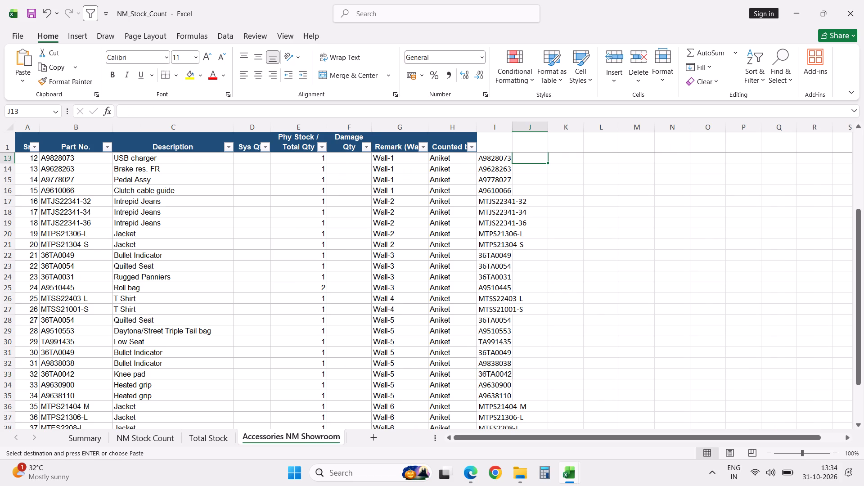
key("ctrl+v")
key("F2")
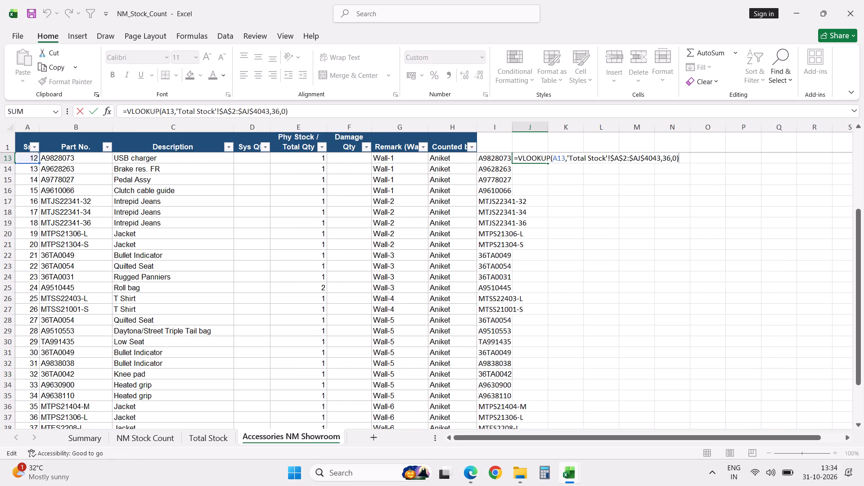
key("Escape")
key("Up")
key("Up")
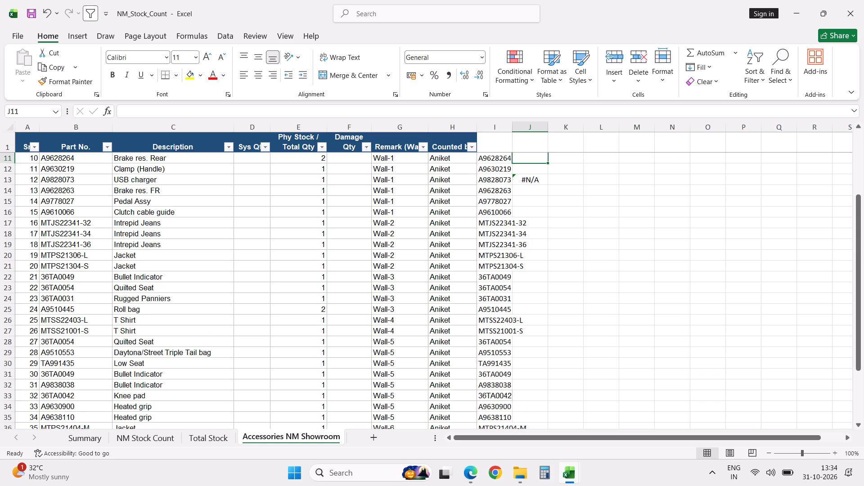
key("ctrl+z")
Paste the lookup formula into J2 and change its lookup value to B2, the part number.
key("Up")
key("Up")
key("Up")
key("Up")
key("Up")
key("Up")
key("Up")
key("Up")
key("Up")
key("Up")
key("Up")
key("Up")
key("Up")
key("Up")
key("Up")
key("Up")
key("Up")
key("Up")
key("Up")
key("Up")
key("Up")
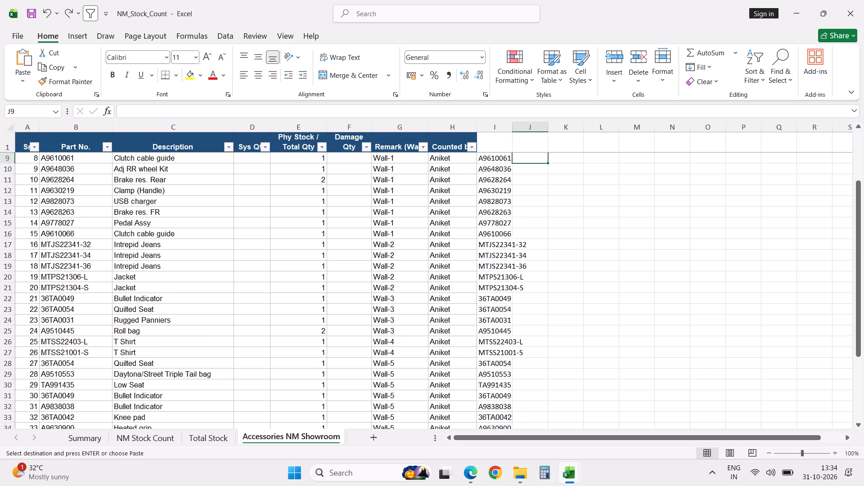
key("Down")
key("ctrl+v")
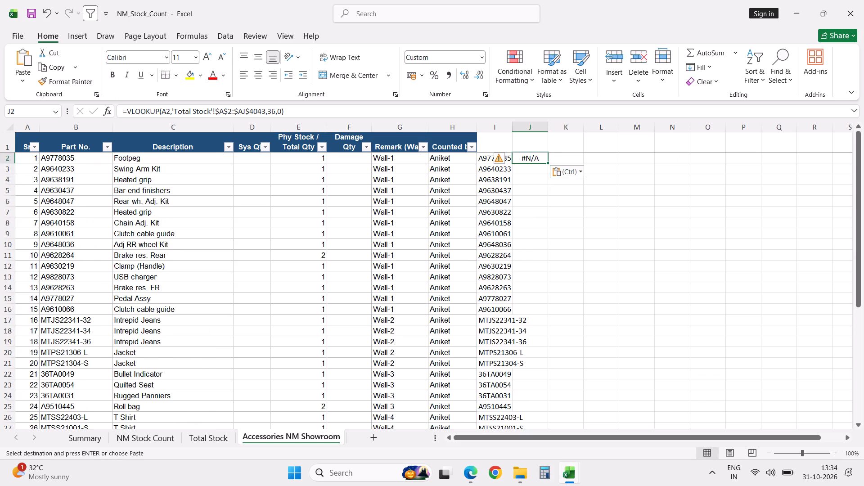
key("F2")
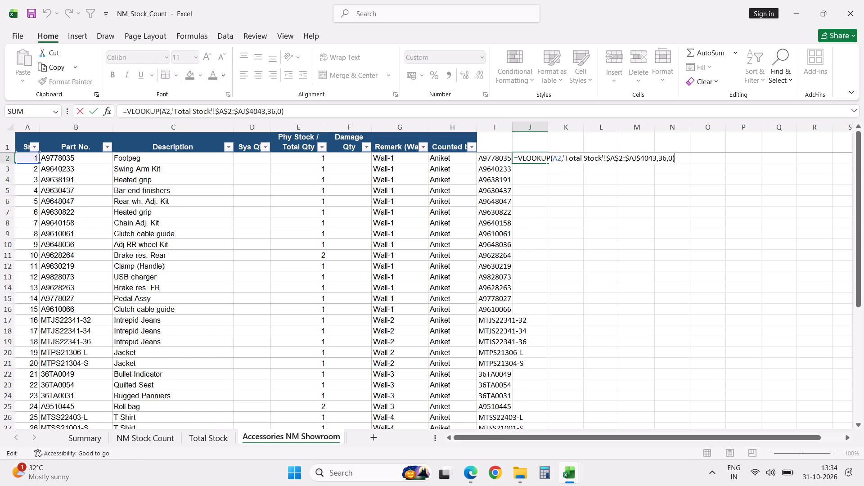
left_click(557, 160)
key("BackSpace")
key("b")
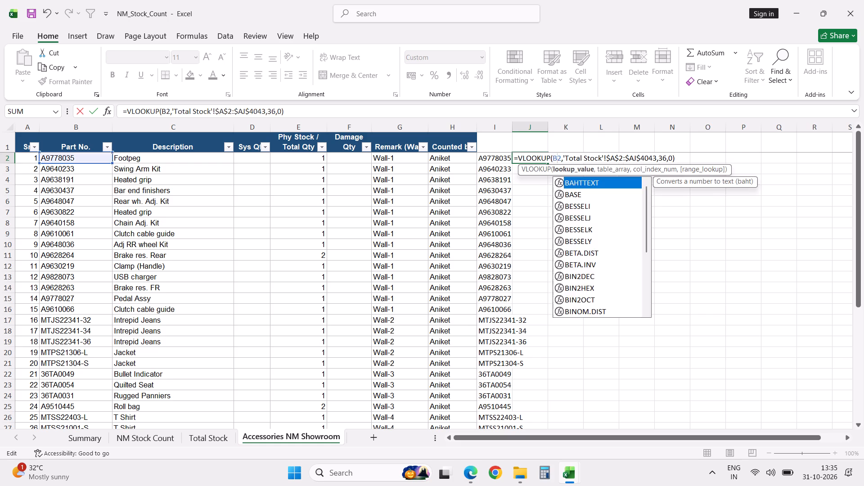
key("Return")
key("Up")
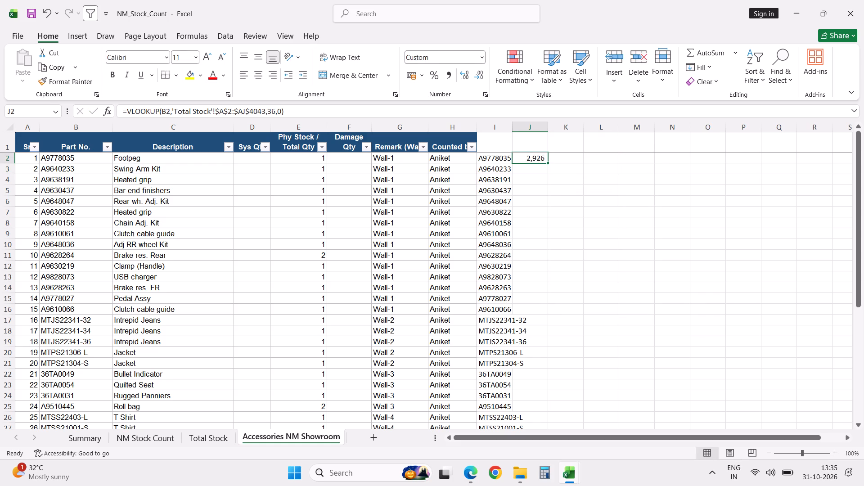
Enter the formula =J2*E2 in K2 to multiply the looked-up rate by the physical stock quantity.
left_click(554, 159)
key("equal")
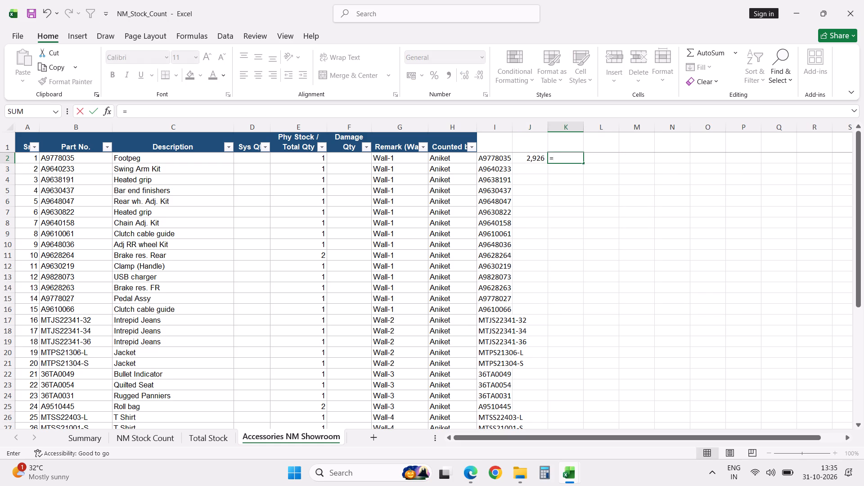
key("Left")
key("asterisk")
key("Left")
key("Left")
key("Left")
key("Left")
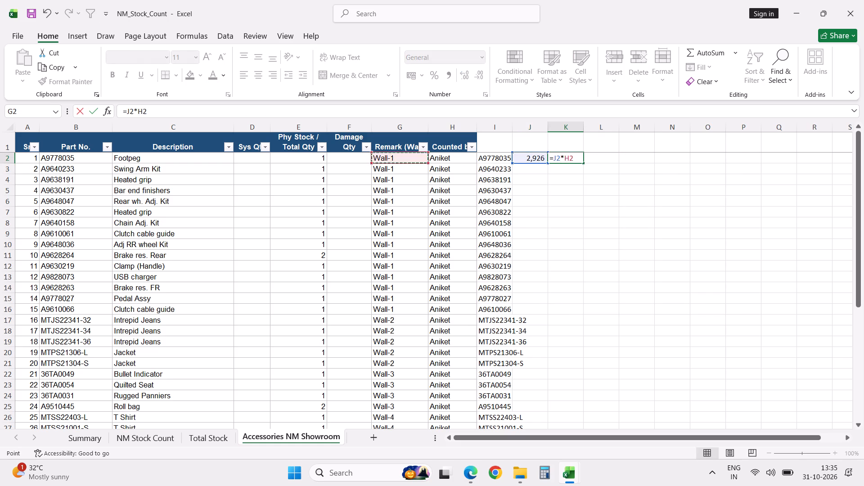
key("Left")
key("Left")
key("Return")
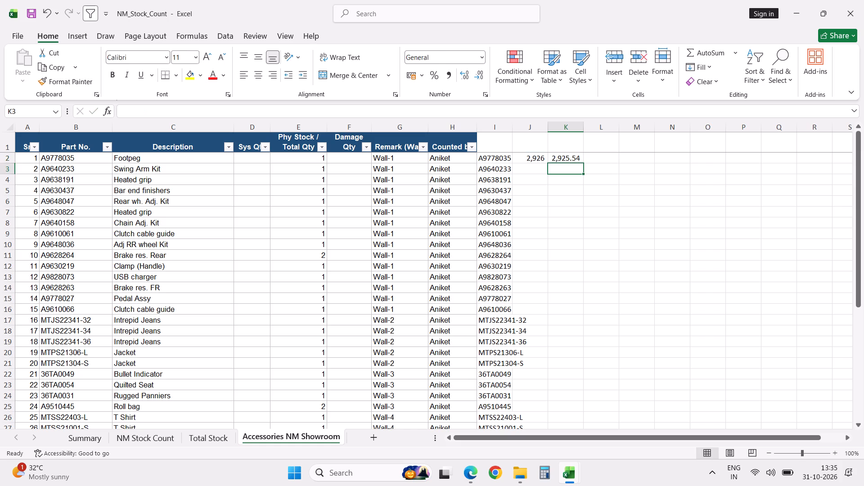
Format the value in K2 with a thousands separator and no decimal places.
key("Up")
left_click(448, 76)
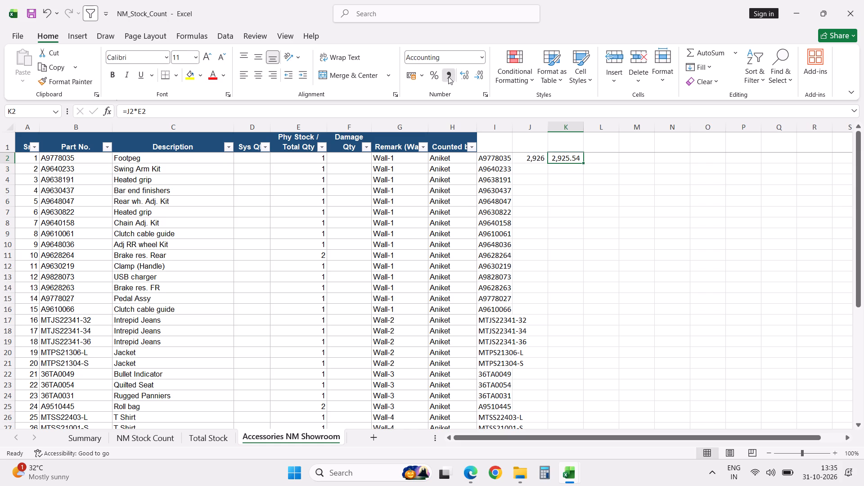
double_click(480, 78)
Fill the J2 and K2 formulas down to row 42 for all the listed accessories.
key("Left")
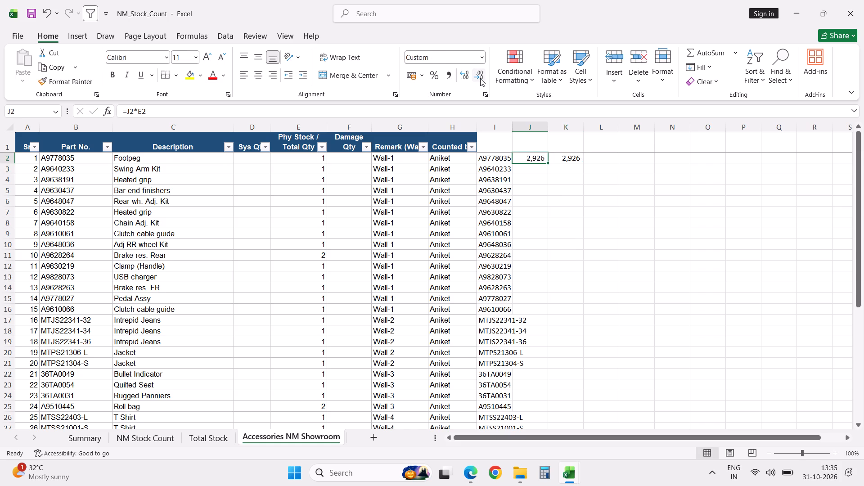
key("shift+Right")
key("shift+Down")
key("shift+Down")
key("shift+Down")
key("shift+Down")
key("shift+Down")
key("shift+Down")
key("shift+Down")
key("shift+Down")
key("shift+Down")
key("shift+Down")
key("shift+Down")
key("shift+Down")
key("shift+Down")
key("shift+Down")
key("shift+Down")
key("shift+Down")
key("shift+Down")
key("shift+Down")
key("shift+Down")
key("shift+Down")
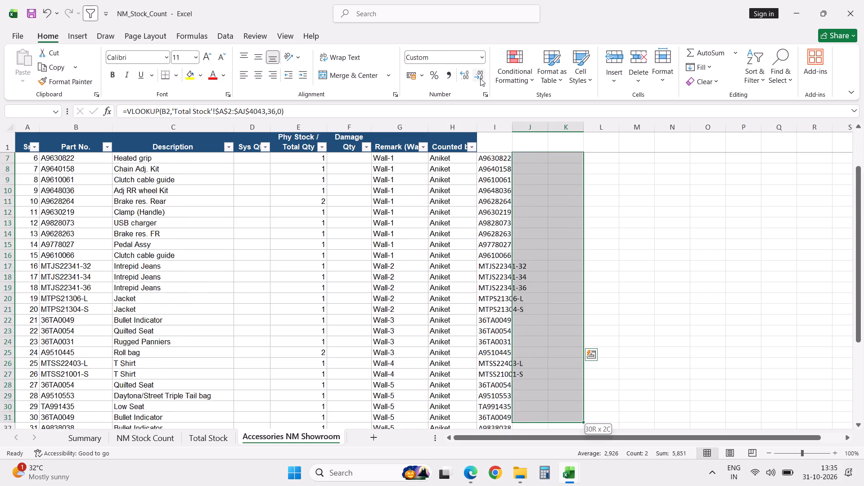
key("shift+Up")
key("shift+Up")
key("shift+Up")
key("shift+Up")
key("shift+Up")
key("shift+Up")
key("shift+Up")
key("shift+Up")
key("shift+Up")
key("shift+Up")
key("shift+Up")
key("shift+Up")
key("shift+Down")
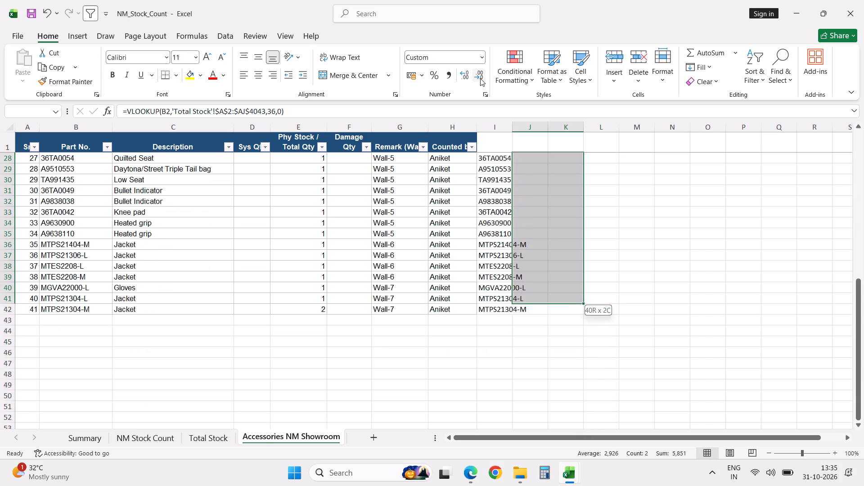
key("shift+Down")
key("ctrl+d")
Examine the filled values in K2:K42 for their total and any lookup errors.
key("Up")
key("Right")
key("Down")
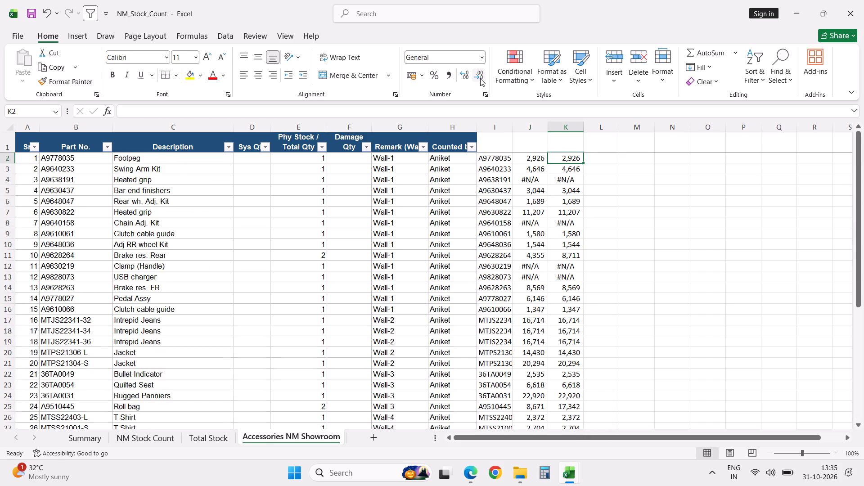
key("ctrl+shift+Down")
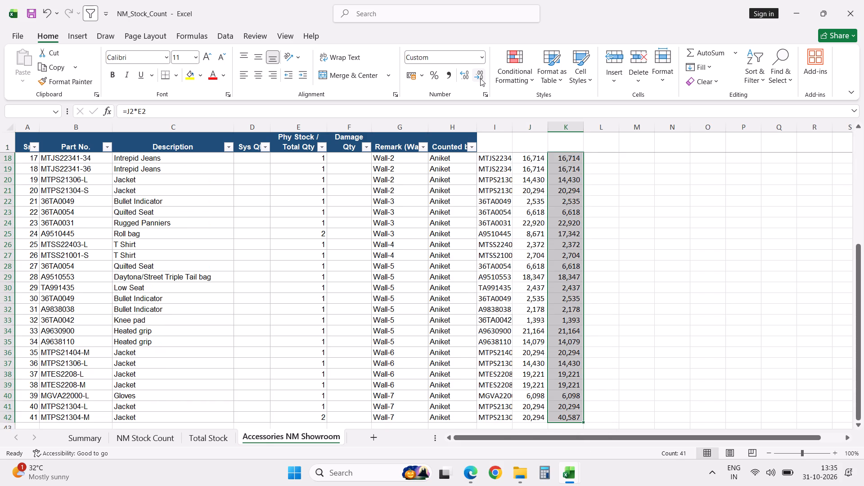
scroll(499, 294, "down", 4)
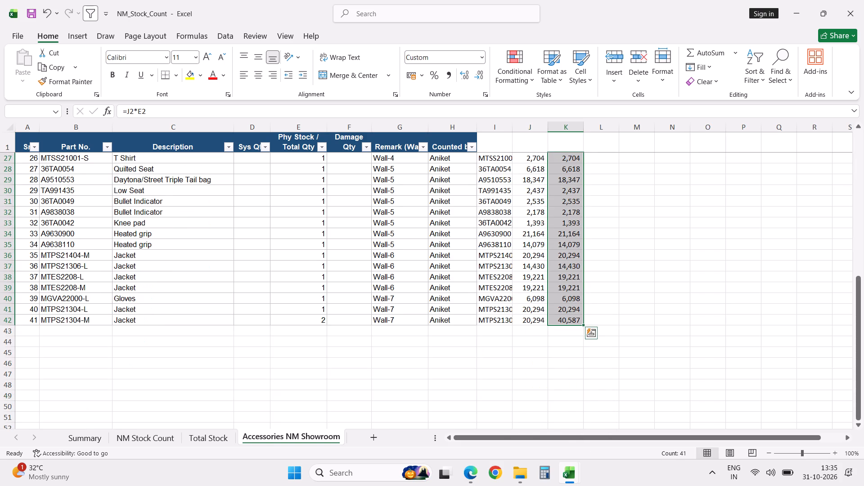
scroll(499, 294, "up", 8)
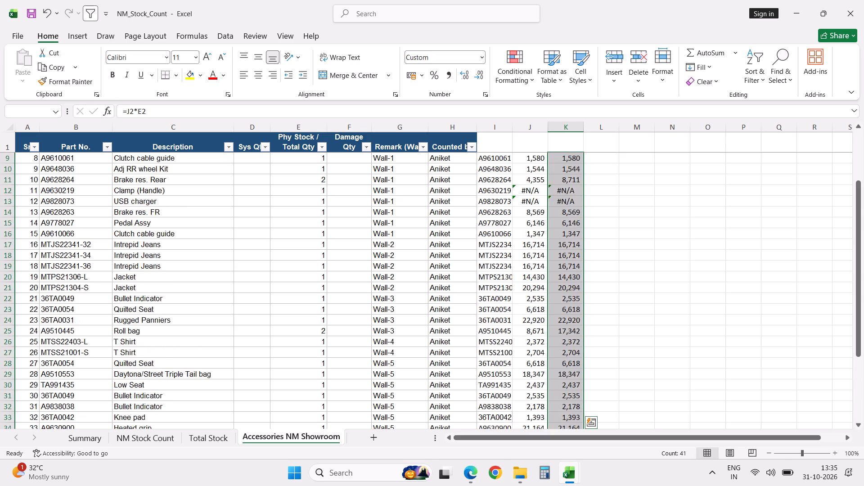
scroll(499, 294, "up", 4)
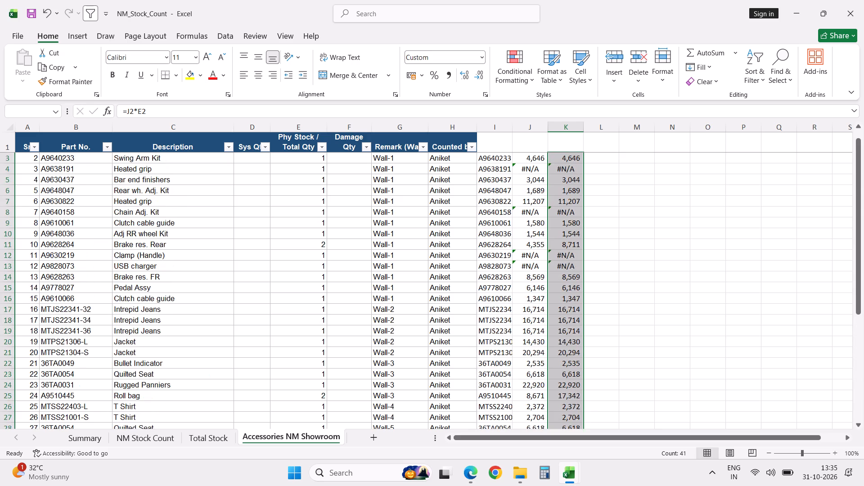
scroll(499, 294, "up", 10)
Reapply the filter on the header row of Accessories NM Showroom so it also covers columns I to K.
left_click(83, 146)
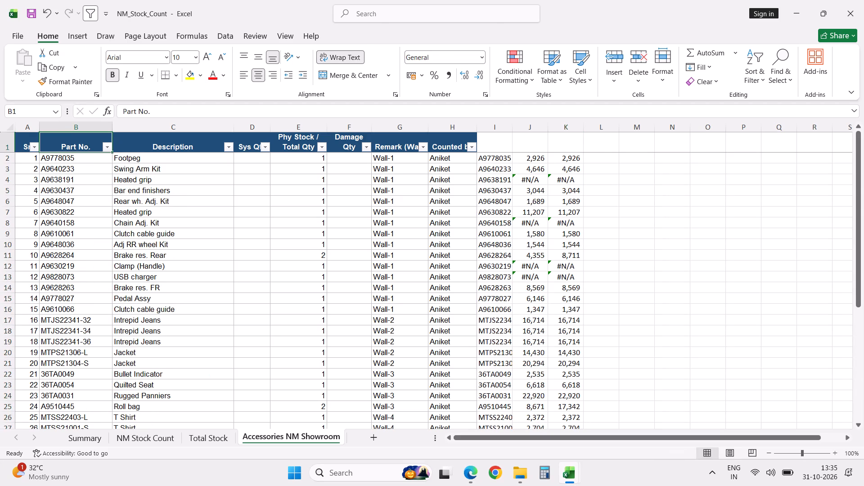
type("DFF")
key("alt+d")
type("FF")
Filter column K of Accessories NM Showroom to exclude #N/A and select the column to check its total.
left_click(578, 146)
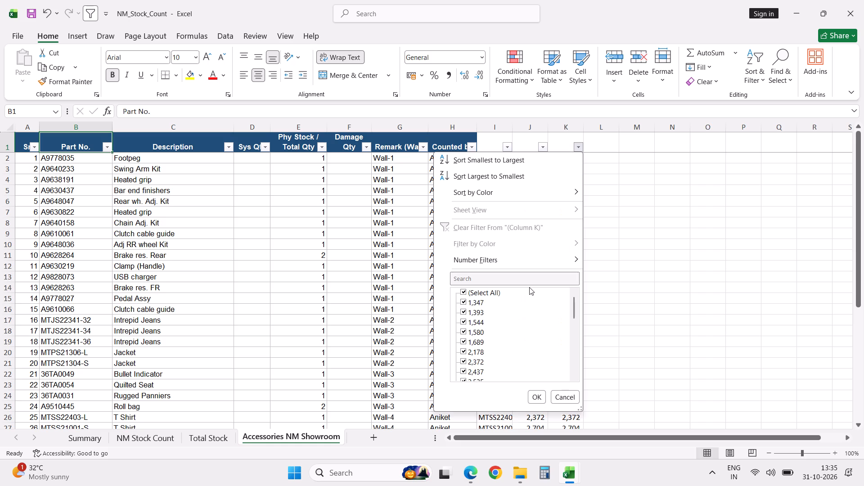
left_click_drag(573, 309, 576, 369)
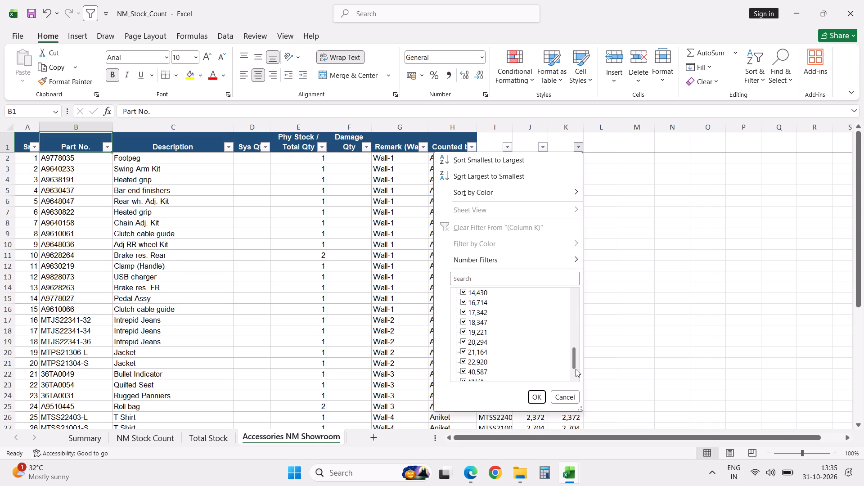
left_click_drag(576, 369, 576, 372)
left_click(476, 373)
left_click(540, 398)
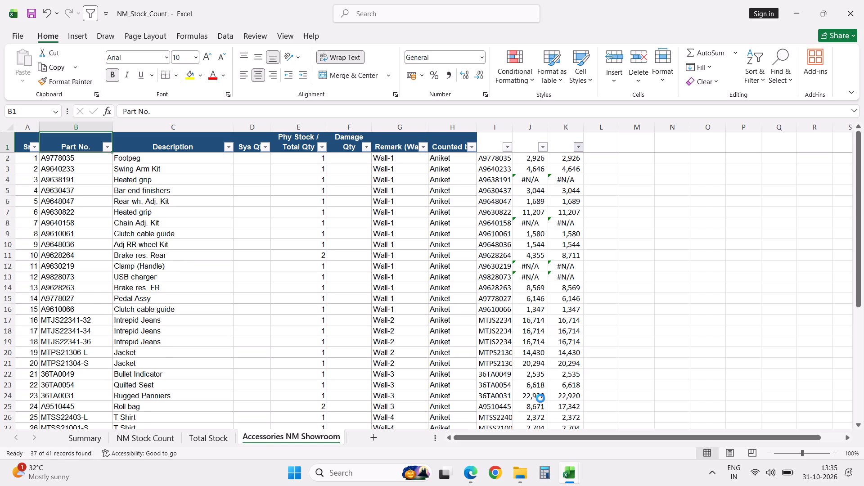
left_click(565, 128)
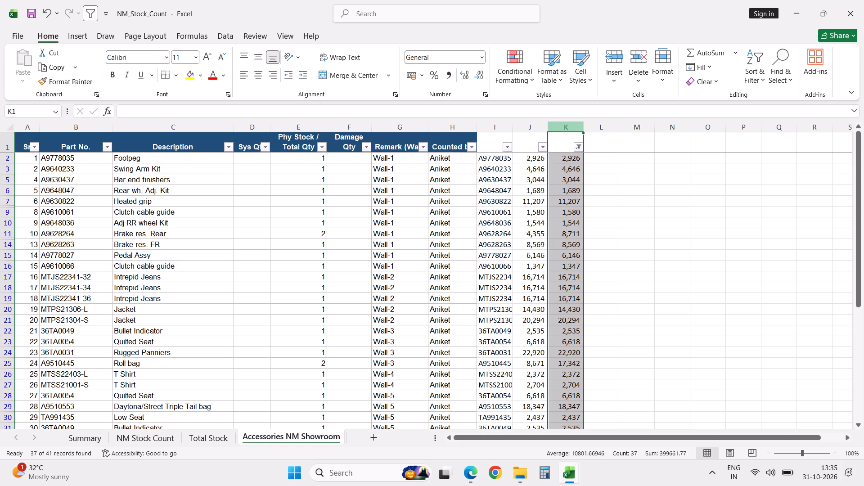
Show all values again in the column K filter, including the #N/A rows.
left_click(580, 147)
left_click(490, 291)
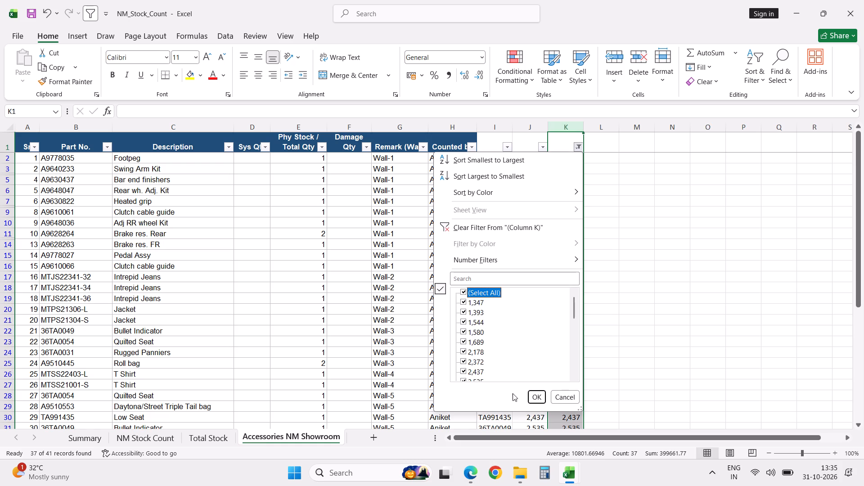
left_click(531, 397)
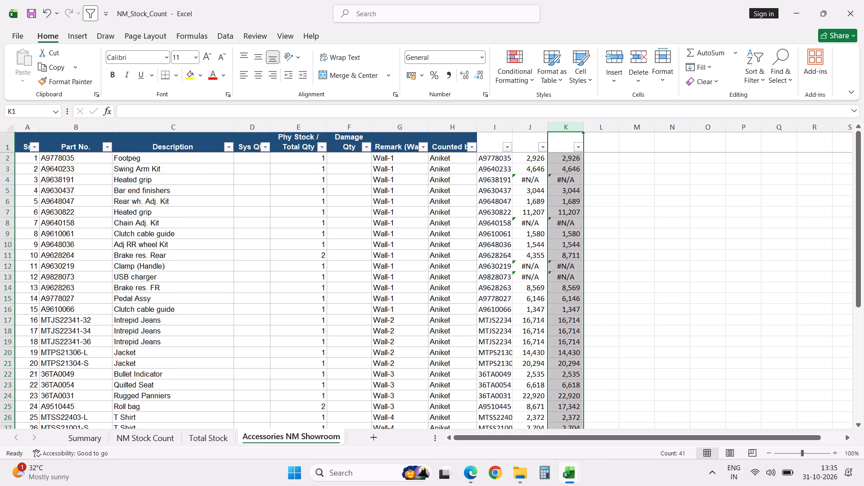
left_click(573, 299)
scroll(573, 299, "up", 7)
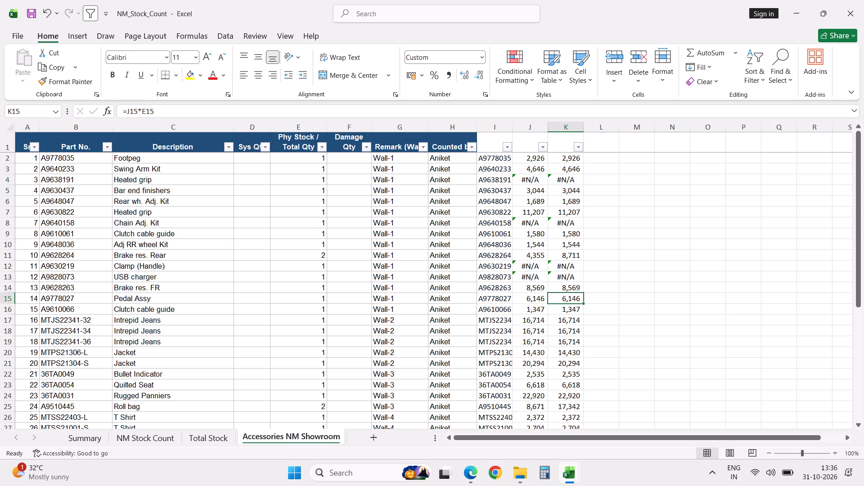
scroll(573, 299, "up", 3)
On the Total Stock sheet, freeze panes at D2 so the header row and columns A to C stay in view.
left_click(207, 439)
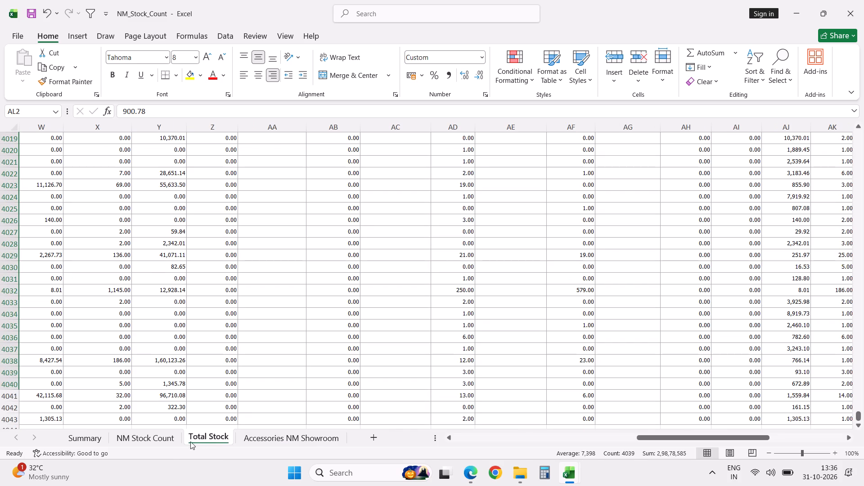
left_click(187, 332)
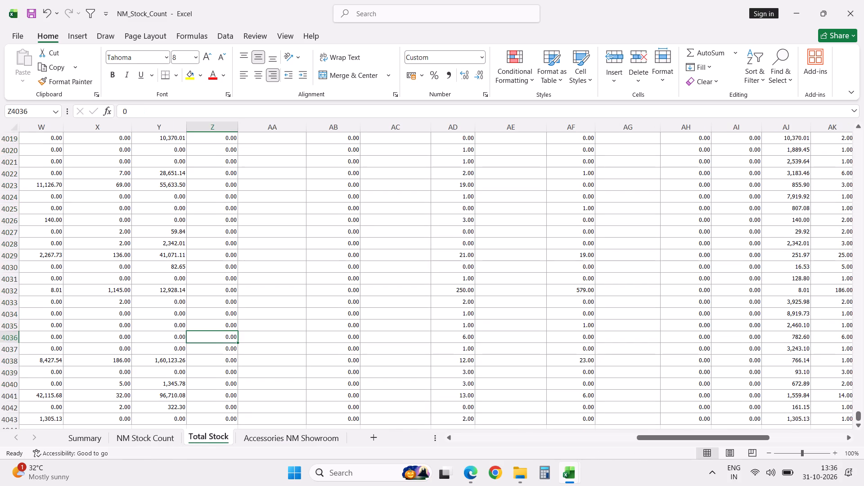
key("ctrl+Up")
key("Left")
key("Left")
key("ctrl+Left")
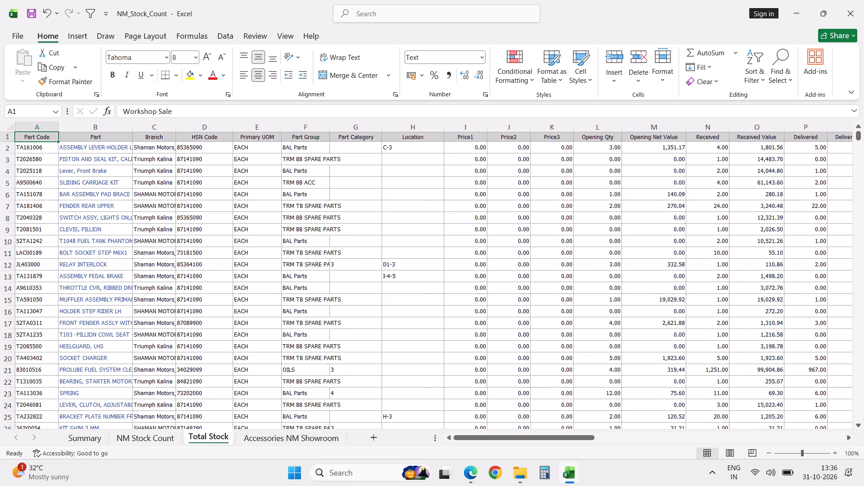
key("Right")
key("Right")
key("Down")
key("Right")
key("alt+w")
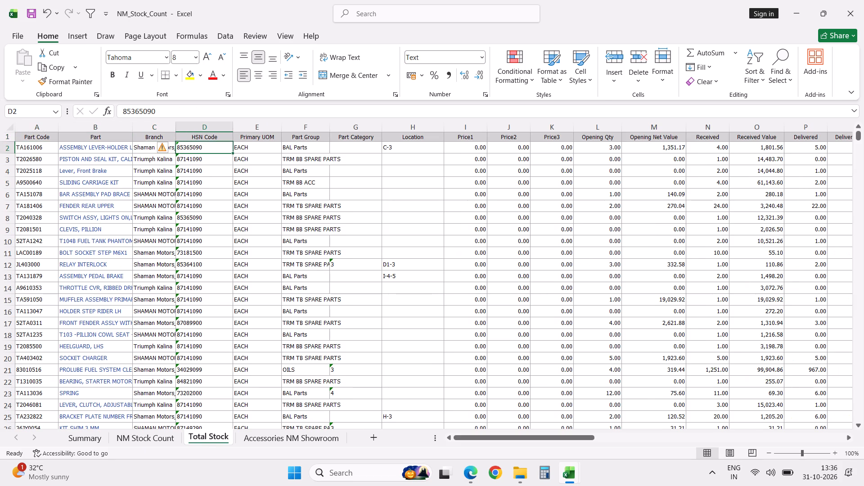
type("FF")
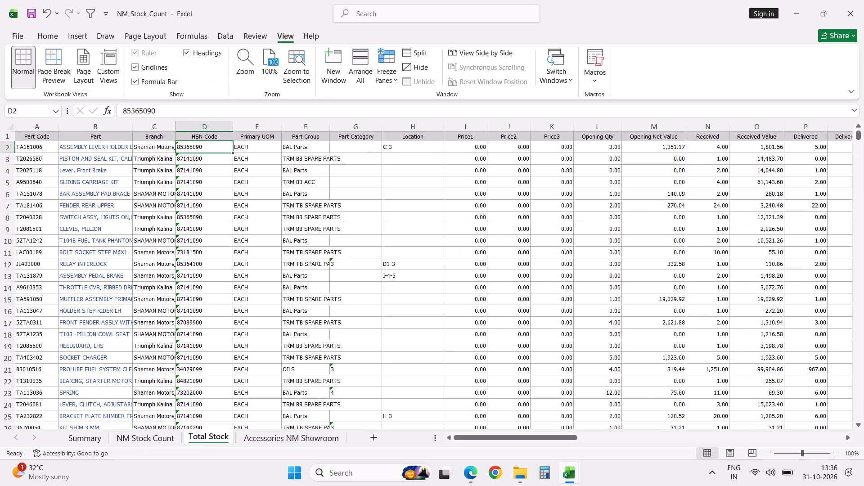
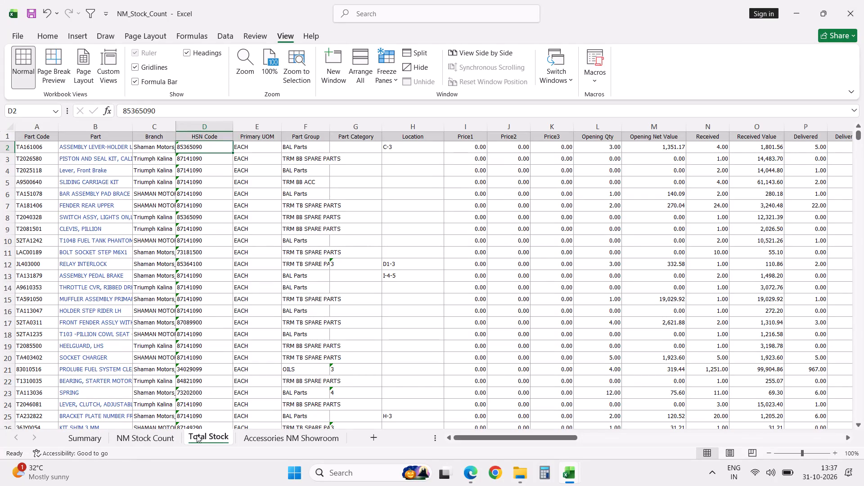
Copy the Total Stock sheet to the front of the workbook and name the copy Navi Mum Stock.
right_click(203, 435)
left_click(264, 327)
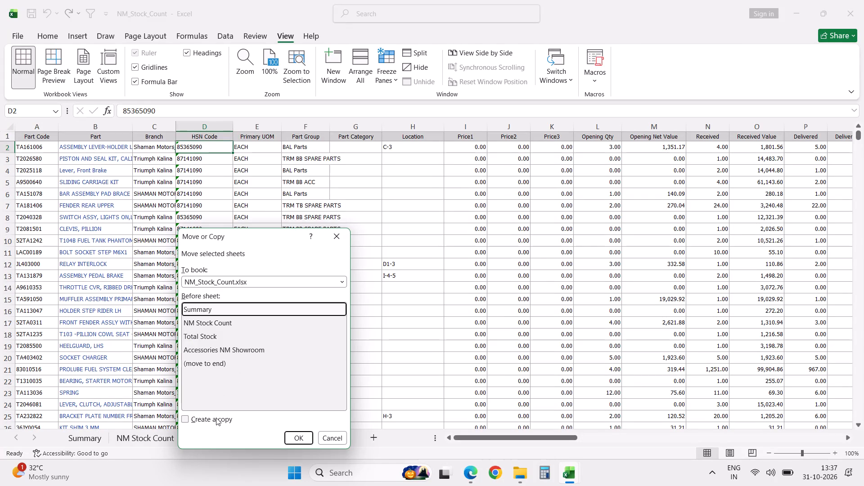
left_click(216, 418)
left_click(293, 437)
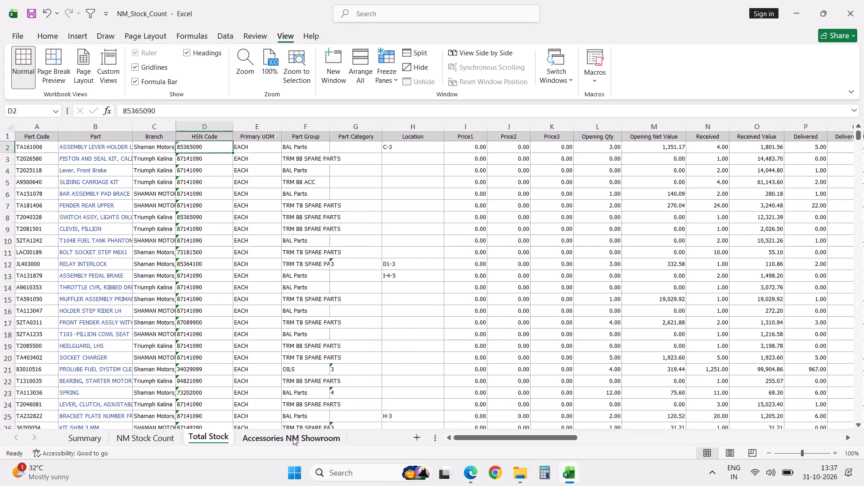
double_click(103, 437)
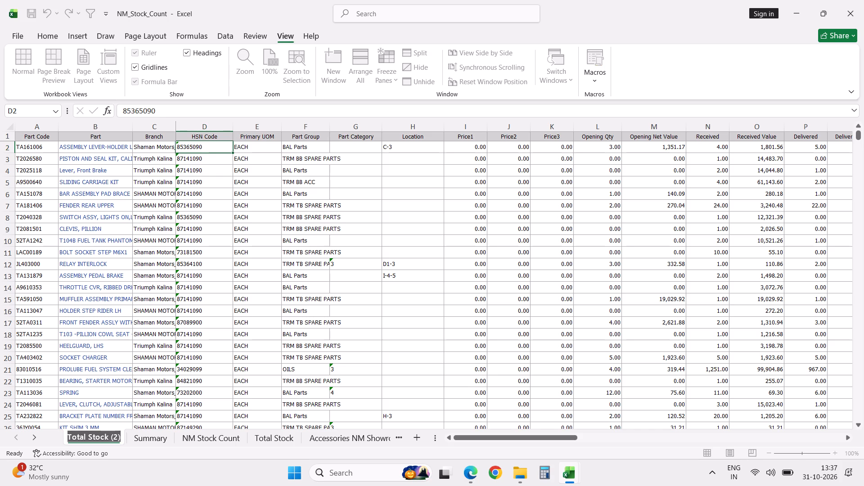
type("Navi Mum Stock")
left_click(163, 353)
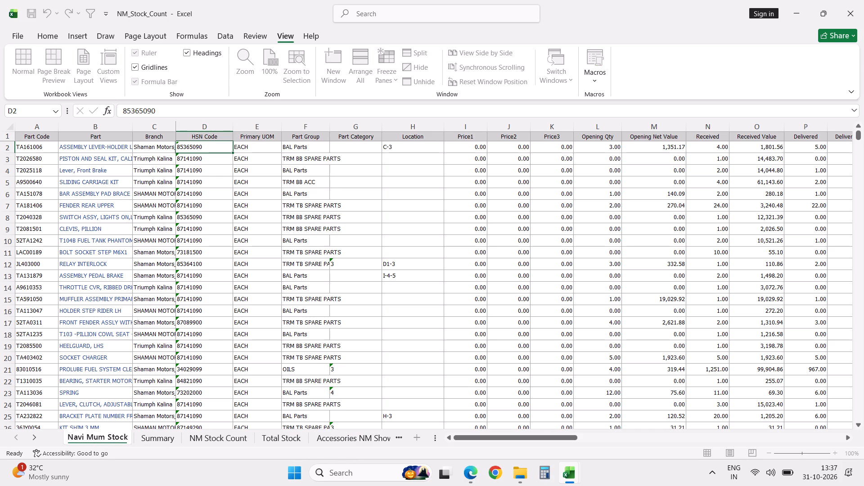
Add filters to the Navi Mum Stock header row and filter Branch to every branch except Shaman Motors_Navi Mumbai.
left_click(46, 139)
key("alt+d")
type("ff")
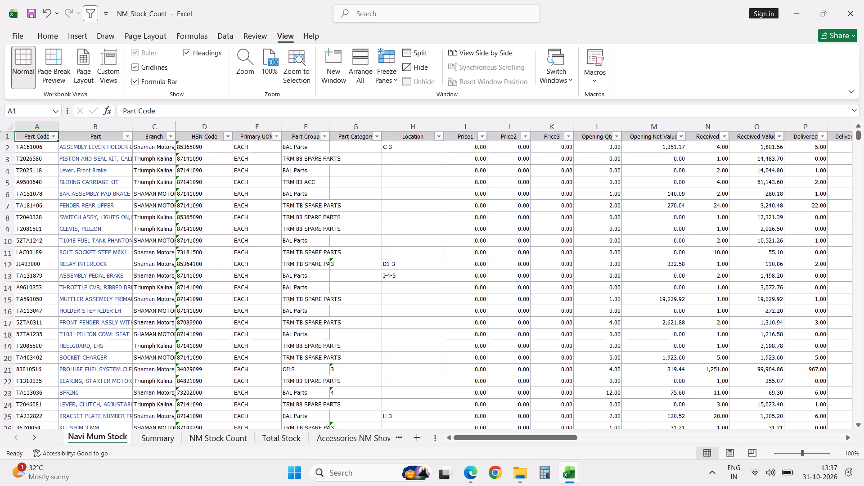
left_click(172, 137)
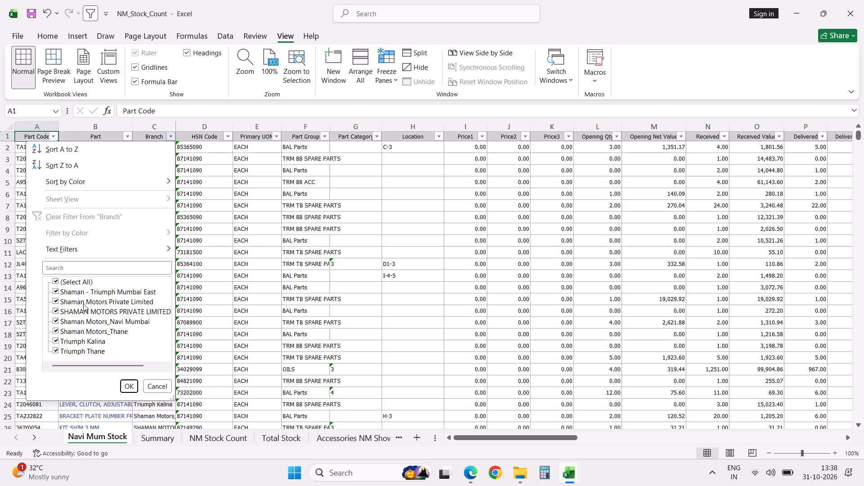
left_click(79, 284)
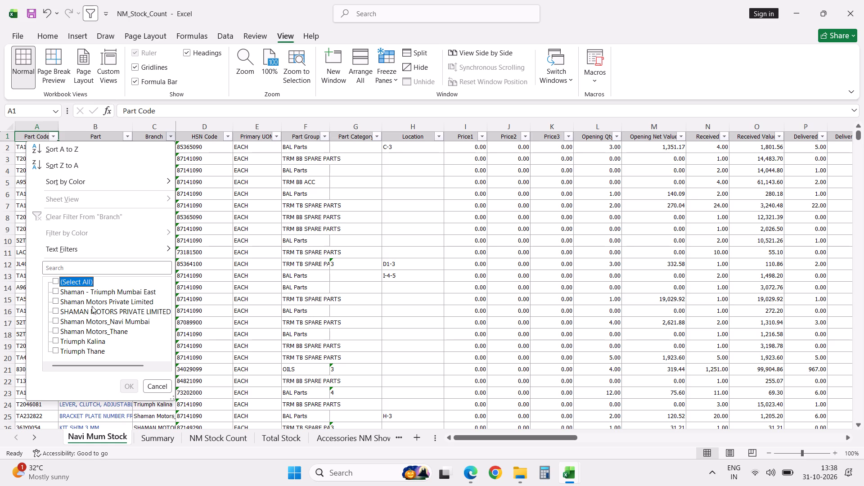
left_click(85, 280)
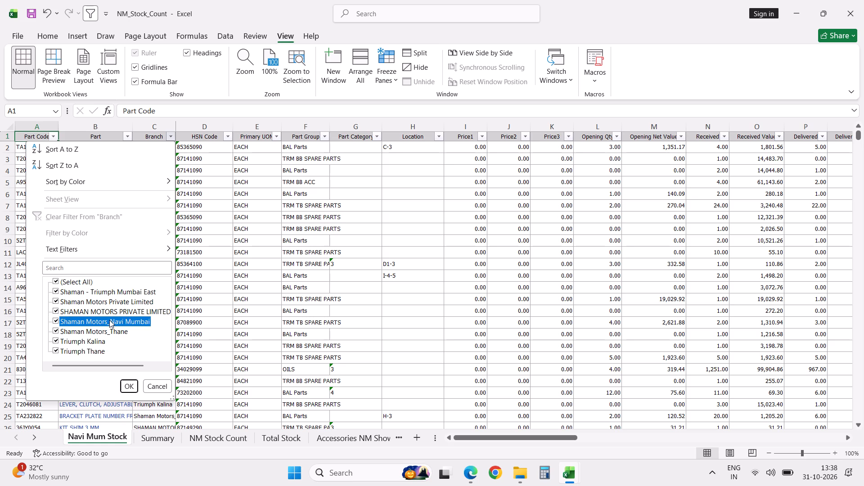
left_click(109, 320)
left_click(130, 384)
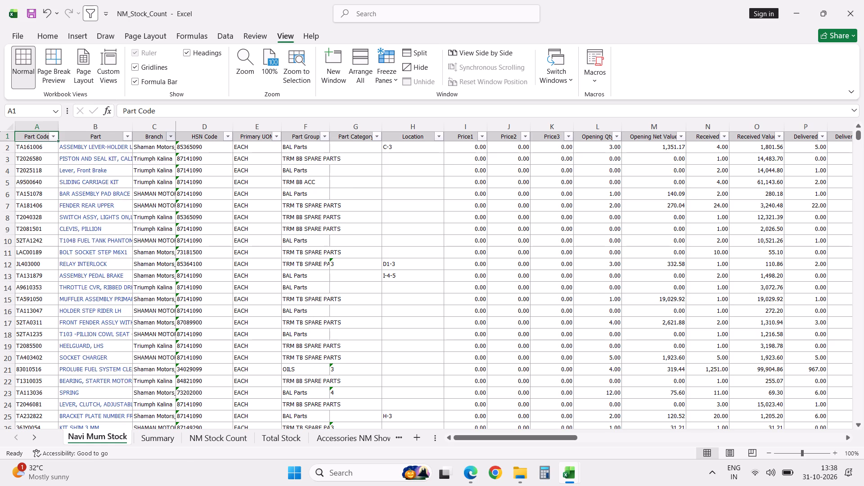
Delete all the filtered rows of the other branches from Navi Mum Stock.
left_click(12, 148)
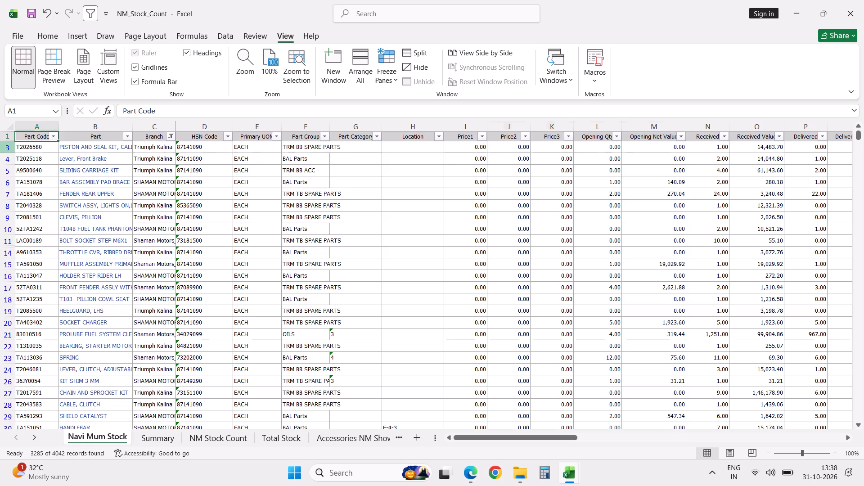
key("ctrl+shift+Down")
key("ctrl+minus")
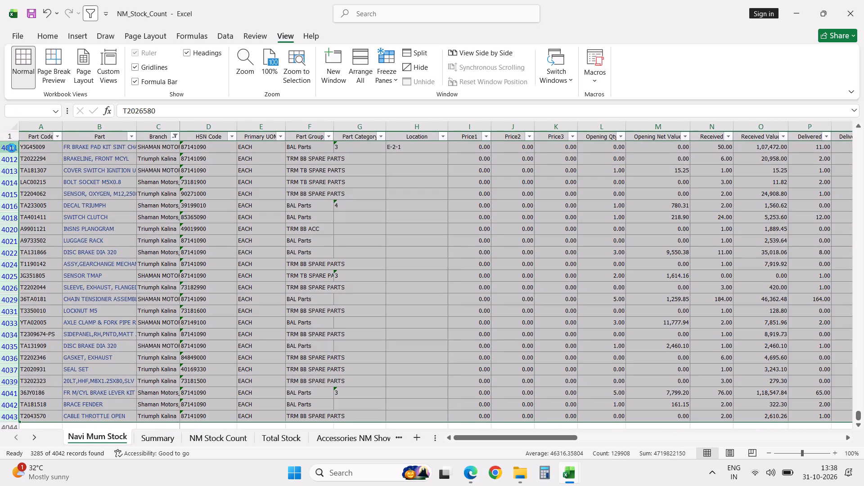
left_click(161, 60)
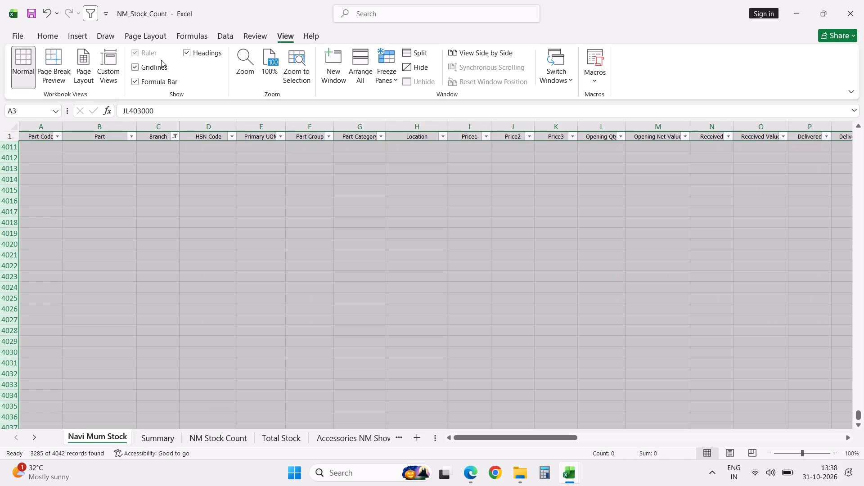
left_click(190, 193)
Show all remaining values again in the Branch filter of Navi Mum Stock.
left_click(175, 138)
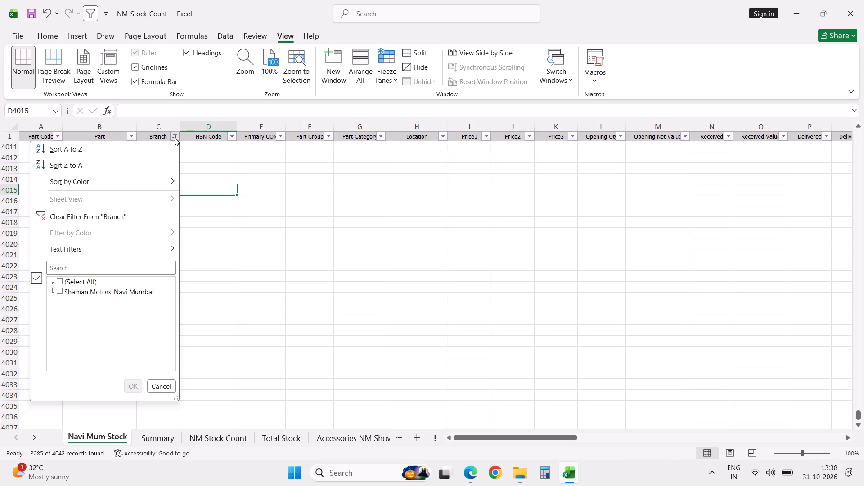
left_click(88, 281)
left_click(131, 388)
left_click(292, 288)
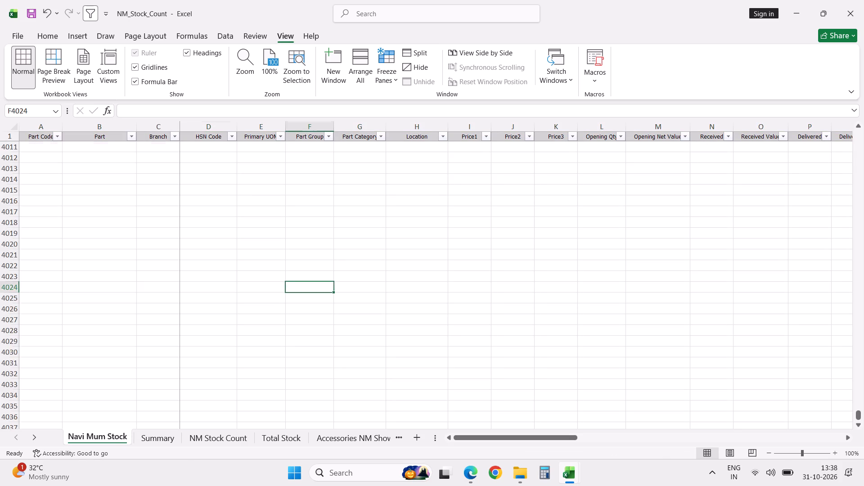
Check the remaining Navi Mum Stock rows from the end of the data up to the header row.
scroll(292, 288, "up", 17)
key("ctrl+Up")
key("Down")
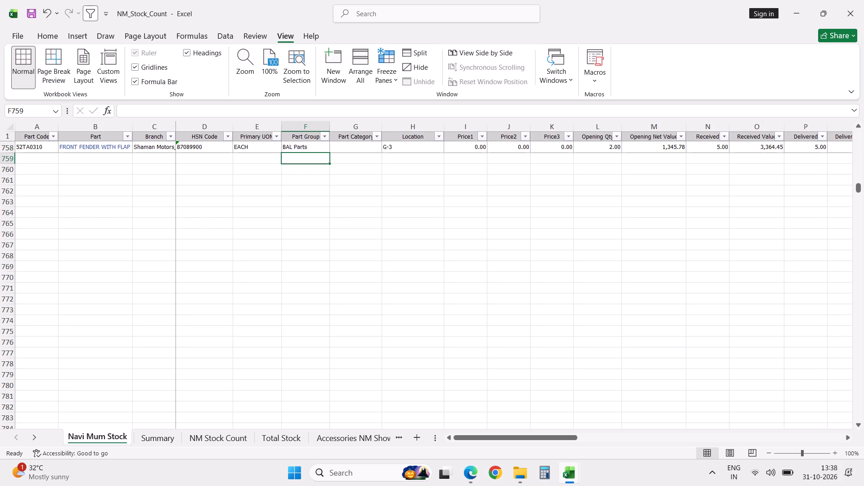
key("Up")
key("ctrl+Up")
key("Down")
key("Up")
key("Up")
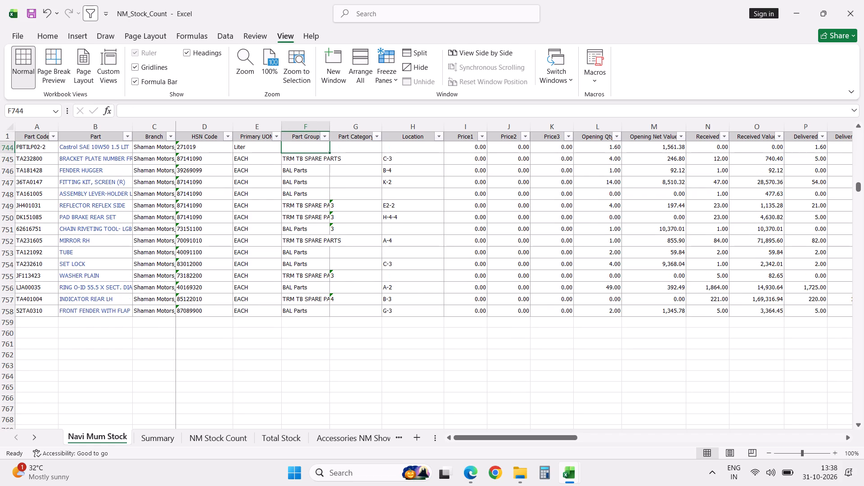
key("ctrl+Up")
key("Up")
key("ctrl+Up")
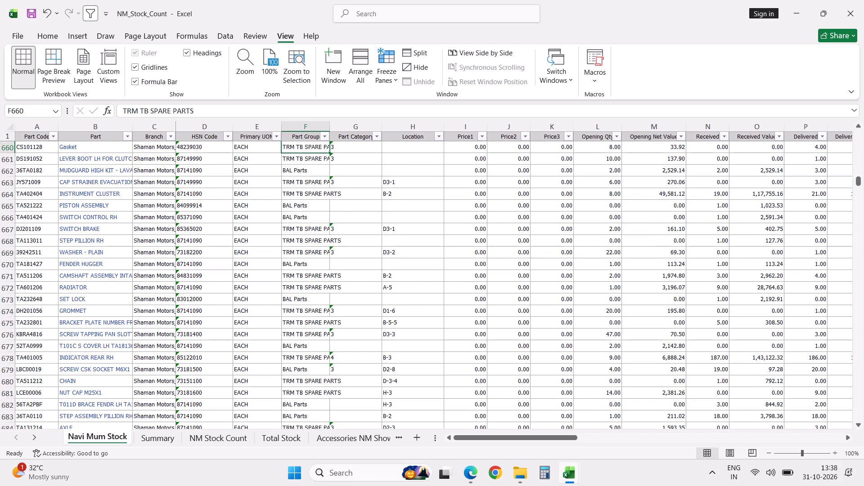
key("Up")
key("Left")
key("ctrl+Up")
Select the Available Value figures in column AL of Navi Mum Stock to check their total.
key("Right")
key("Right")
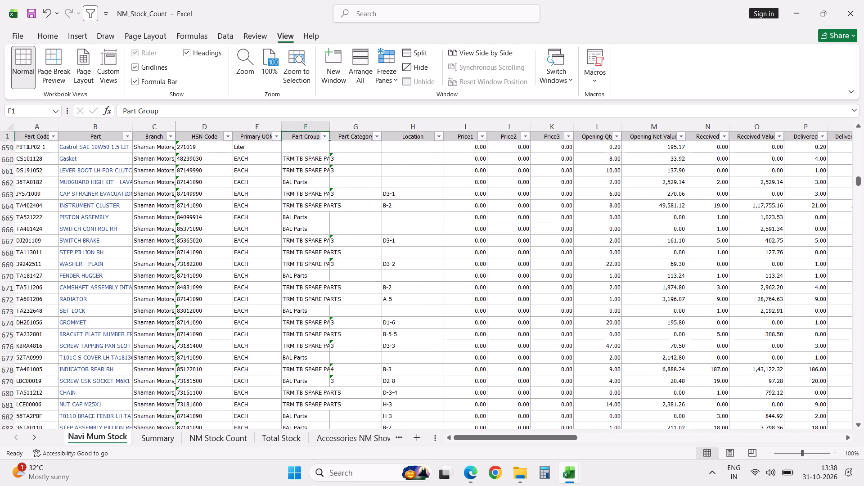
key("Right")
key("ctrl+Right")
key("Left")
key("Left")
key("Left")
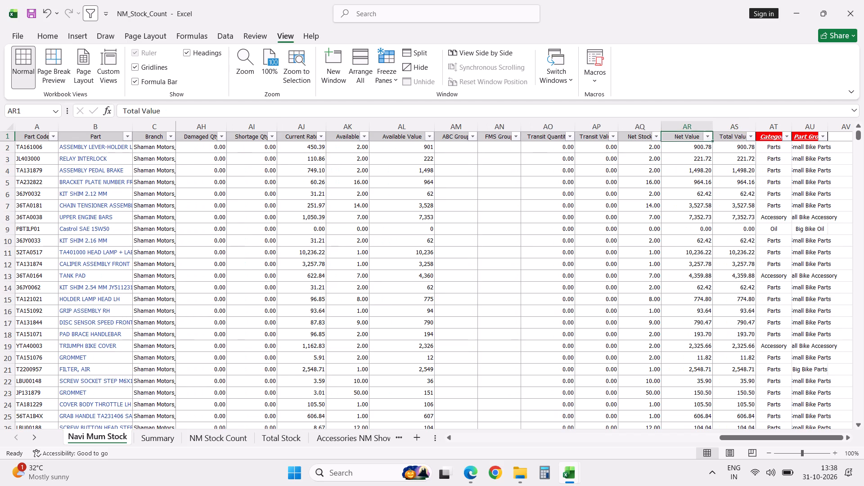
key("Left")
key("Left")
key("Left")
key("Left")
key("Left")
key("Left")
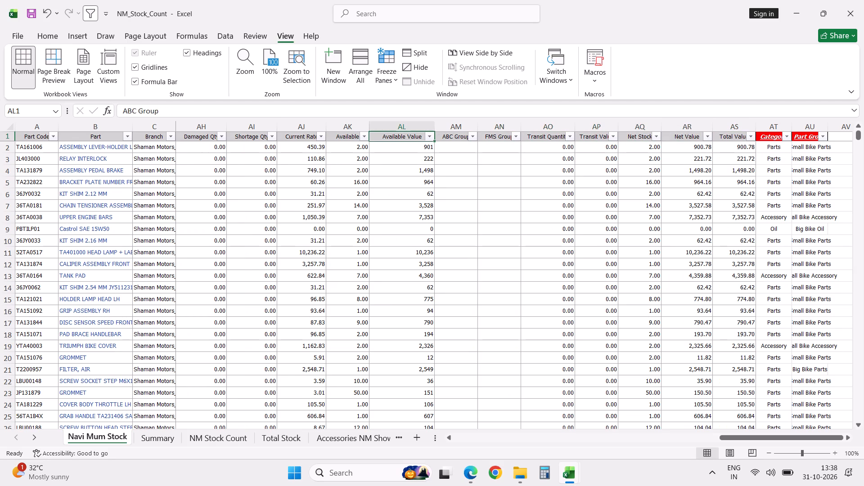
key("Down")
key("ctrl+shift+Down")
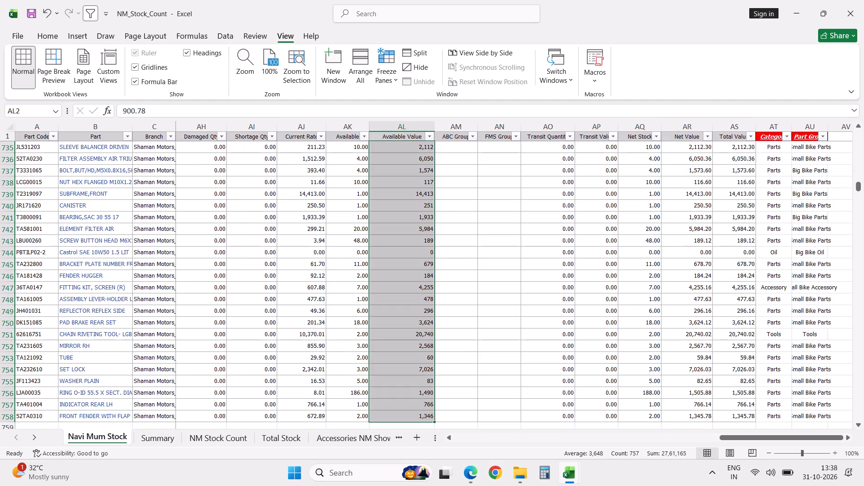
key("Up")
key("Up")
key("Up")
key("Up")
key("Up")
key("Up")
key("Up")
key("Up")
key("Up")
key("Up")
key("Down")
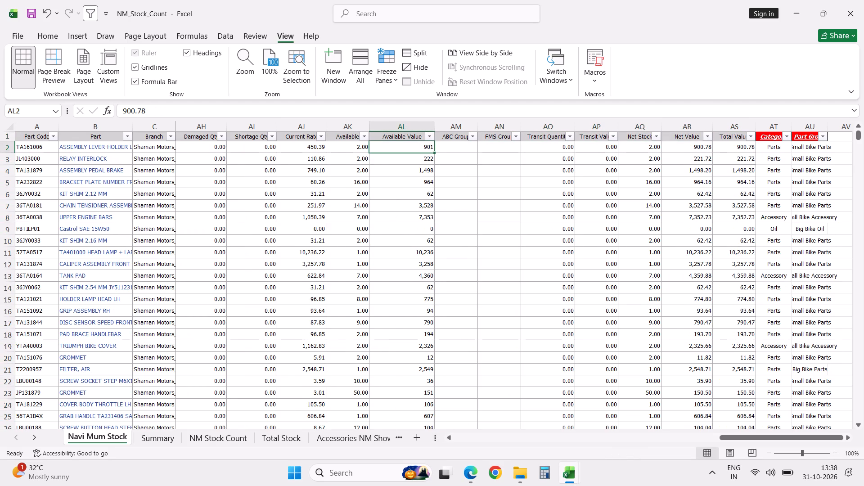
key("Up")
key("Up")
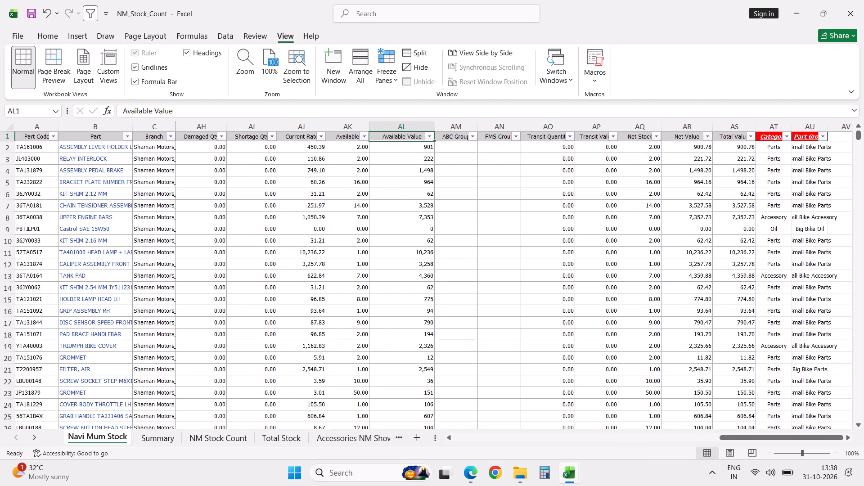
Create a PivotTable on a new sheet from the Navi Mum Stock range A1:AU758.
key("ctrl+Left")
key("Left")
key("alt+d")
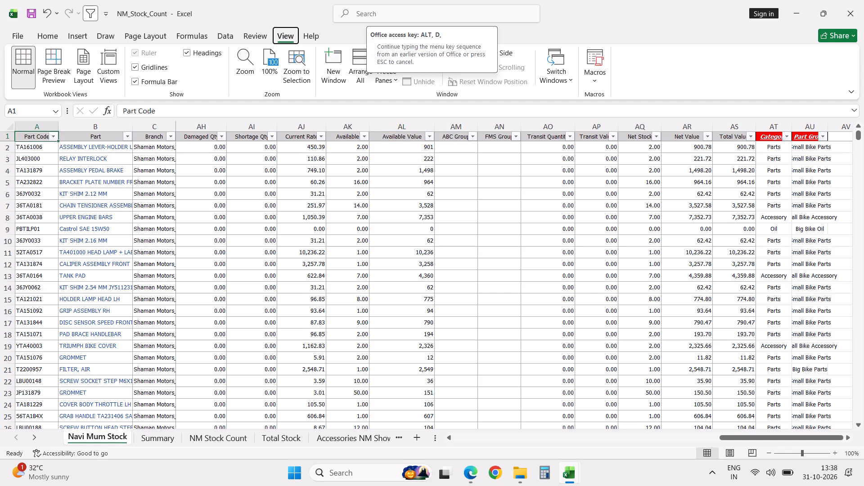
type("pn")
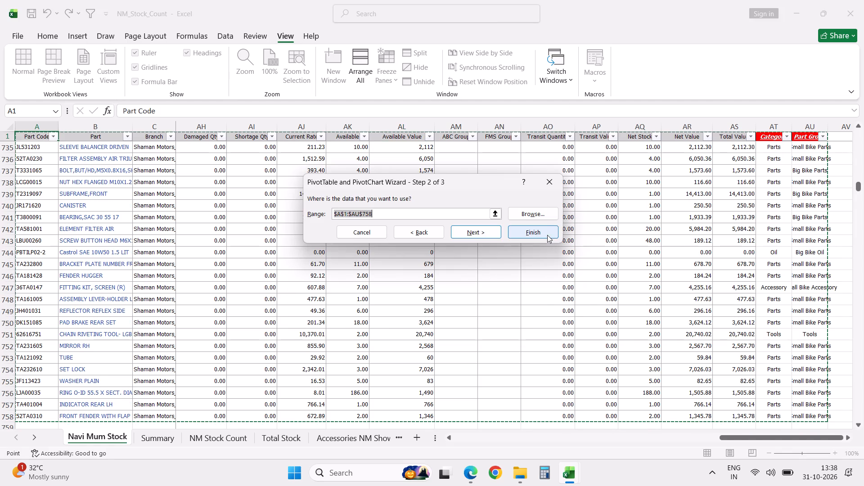
left_click(547, 235)
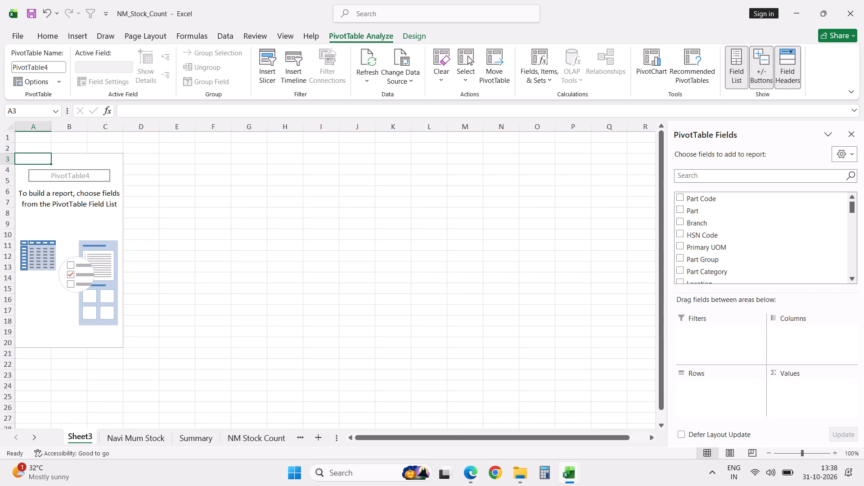
Add the Part Code and Part fields to the PivotTable's rows.
left_click(679, 198)
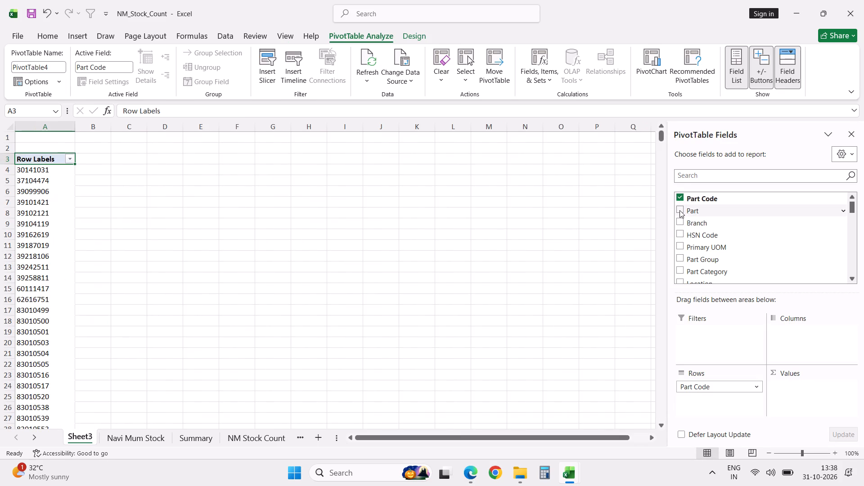
left_click(679, 211)
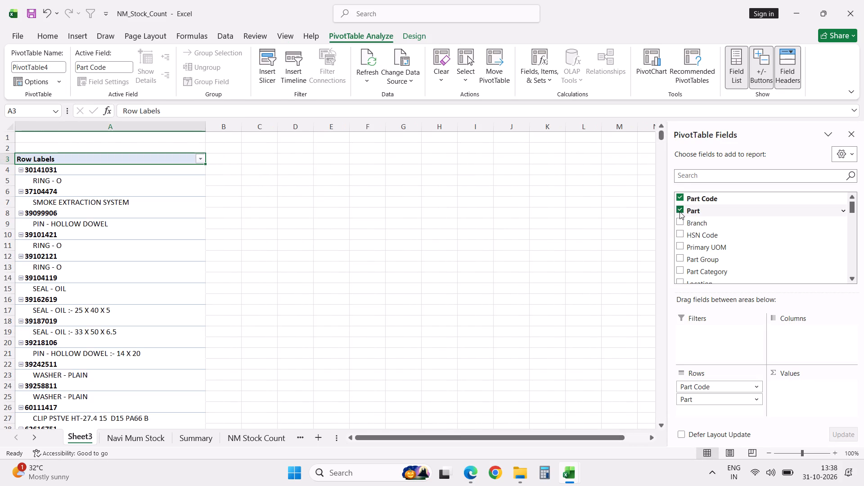
Add the Available field to the PivotTable's values as a sum.
left_click(853, 279)
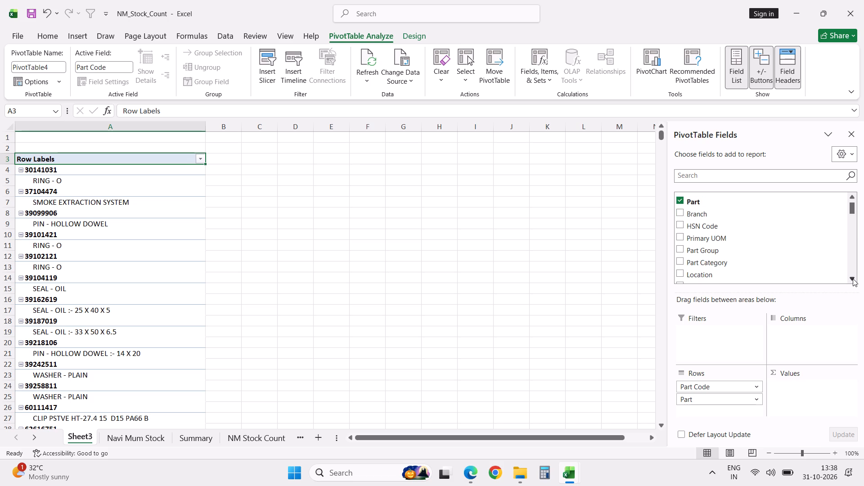
left_click(853, 279)
left_click(853, 279)
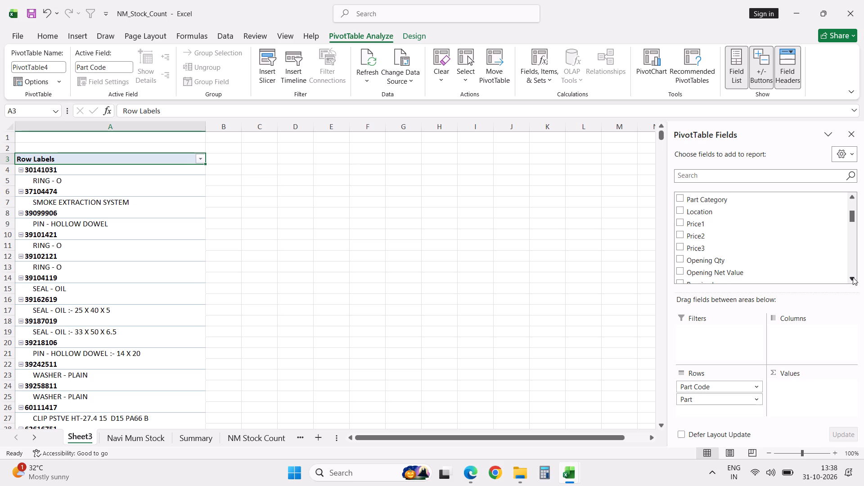
left_click_drag(853, 215, 855, 258)
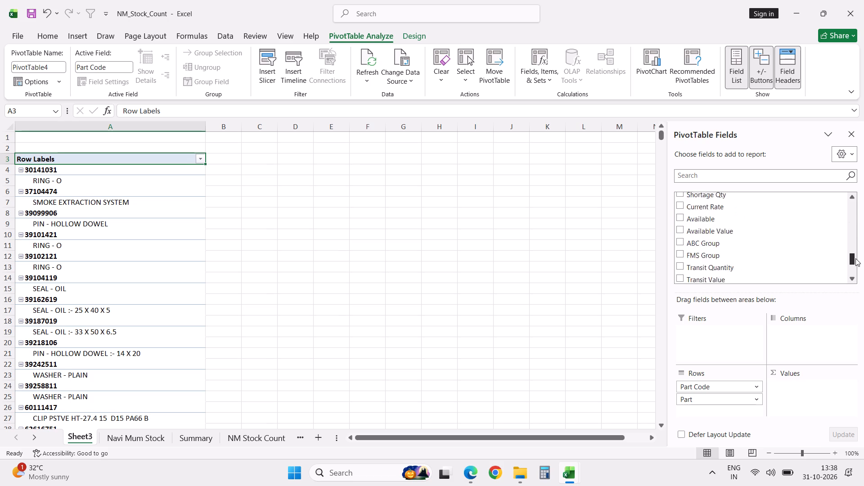
left_click_drag(855, 258, 856, 270)
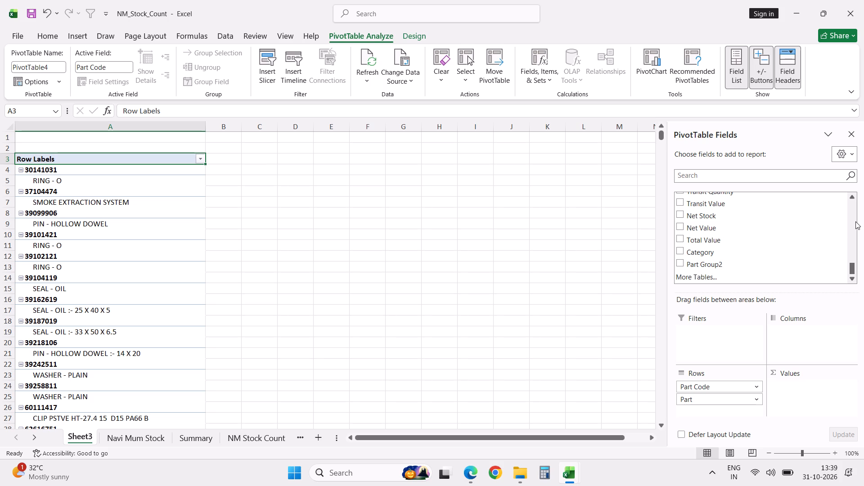
left_click(852, 197)
triple_click(852, 197)
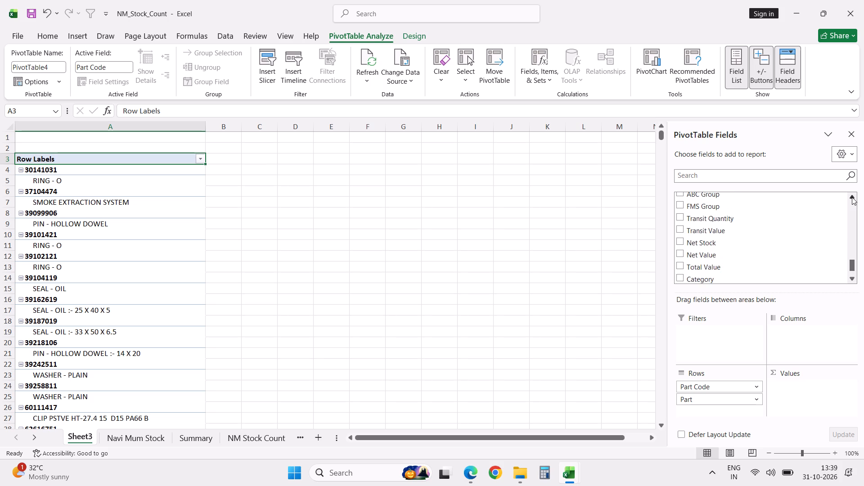
triple_click(852, 197)
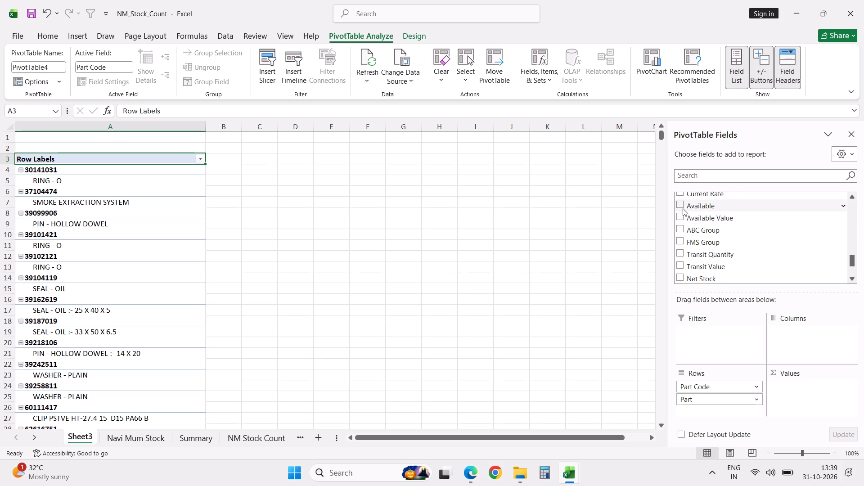
left_click(682, 205)
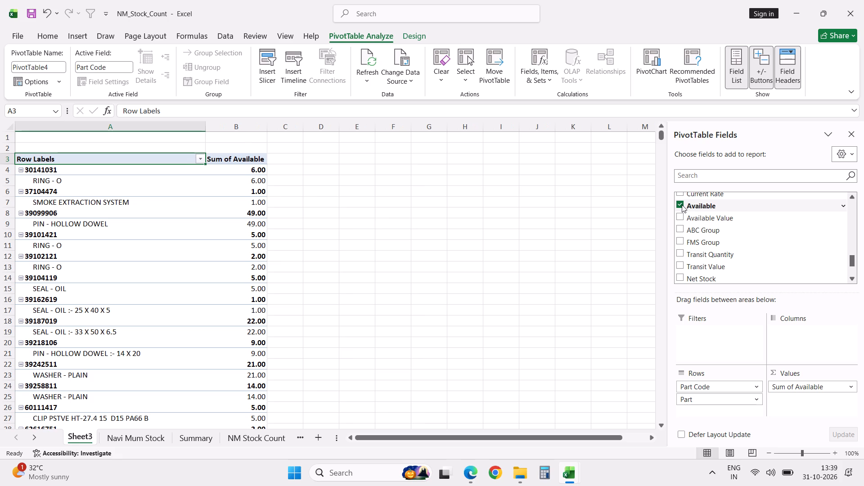
Change the PivotTable's report layout to tabular form.
left_click(417, 38)
left_click(98, 81)
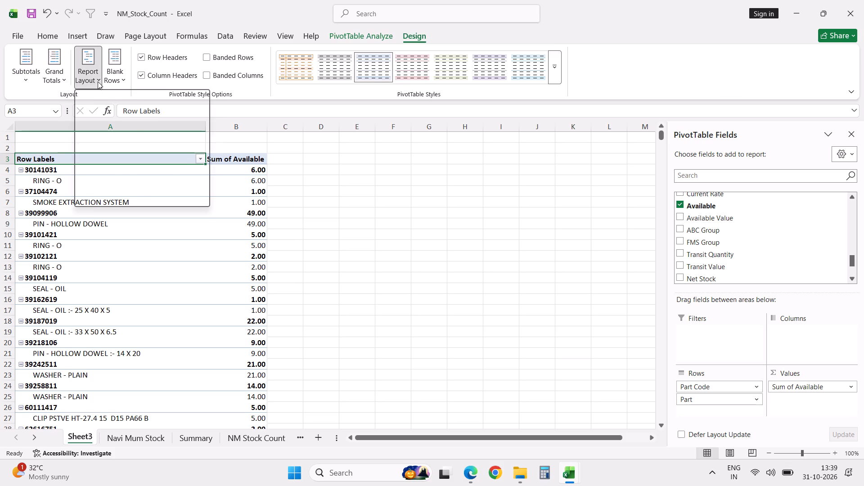
left_click(118, 145)
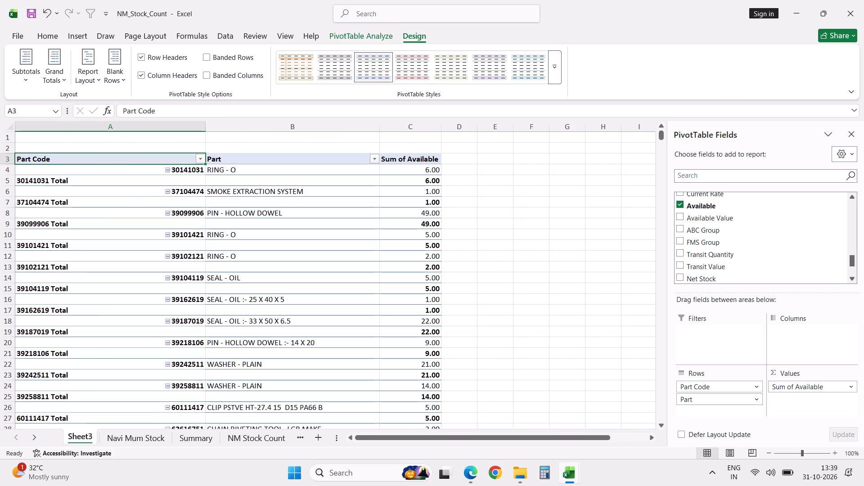
Remove the Part Code subtotals from the PivotTable.
double_click(116, 189)
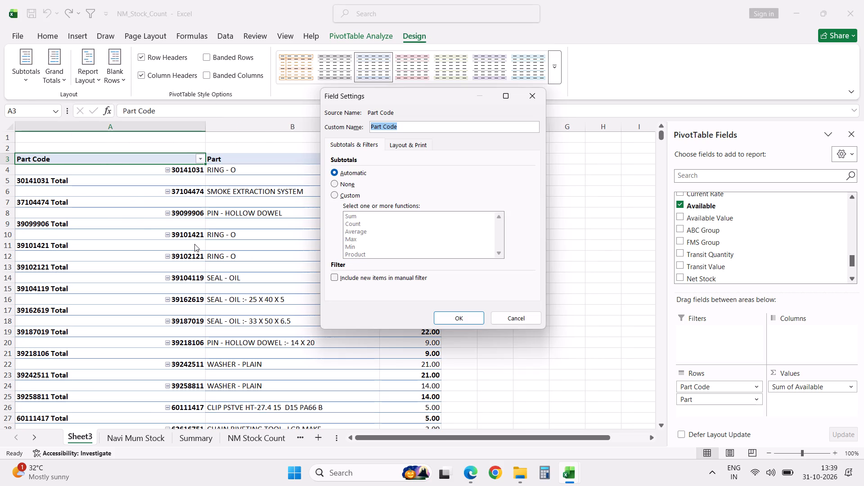
left_click(120, 193)
right_click(120, 193)
key("Escape")
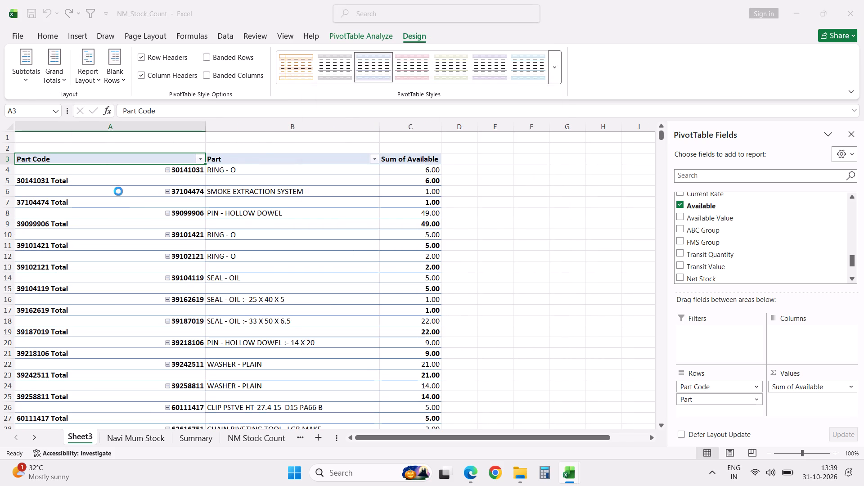
right_click(118, 191)
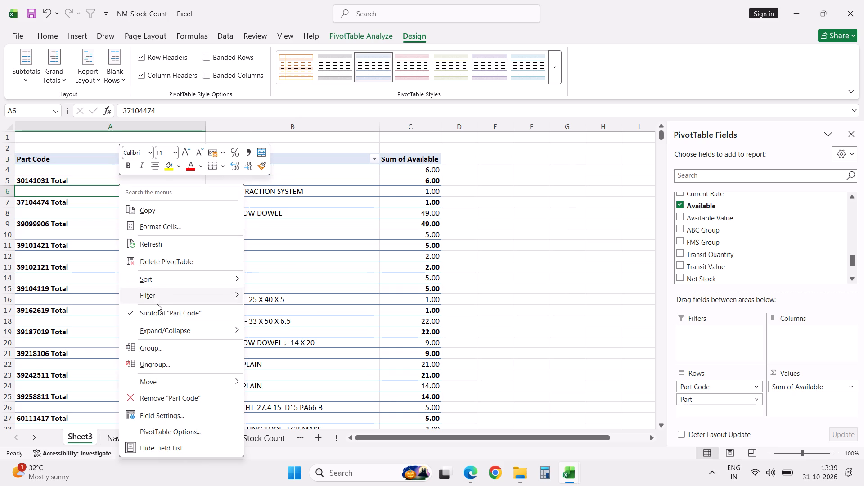
left_click(157, 308)
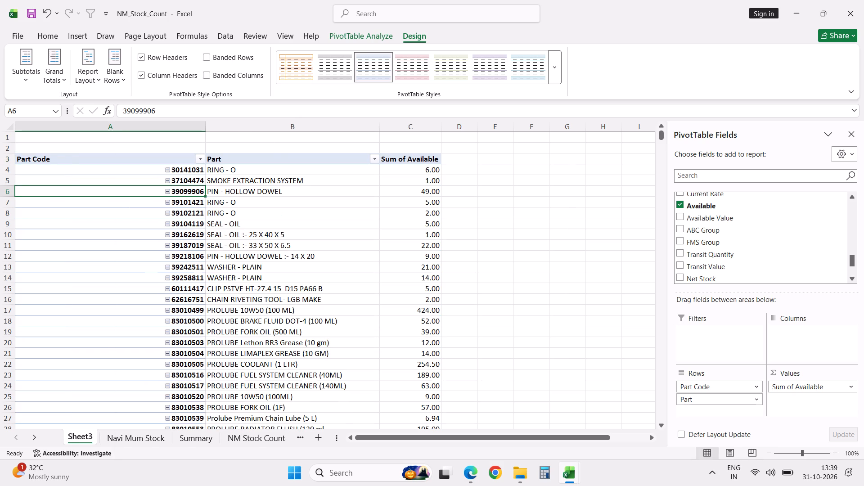
Replace the PivotTable on Sheet3 with its plain values, pasted in place, and autofit the column widths.
left_click(432, 171)
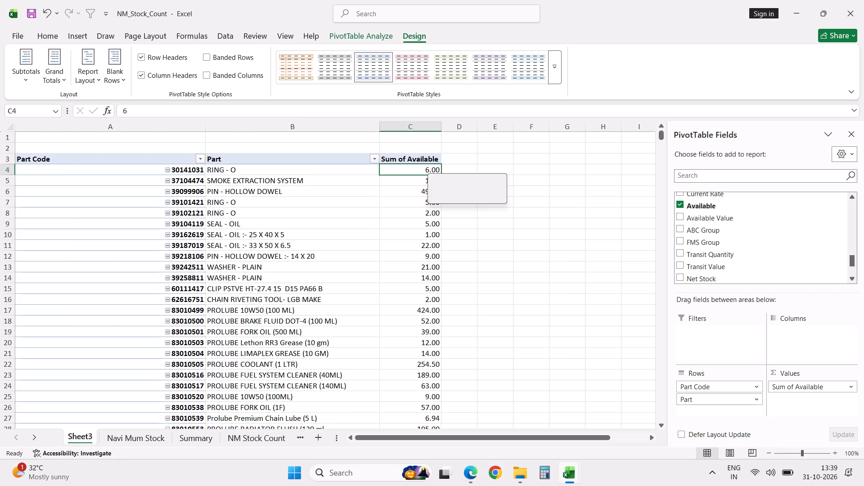
key("ctrl+a")
key("ctrl+a")
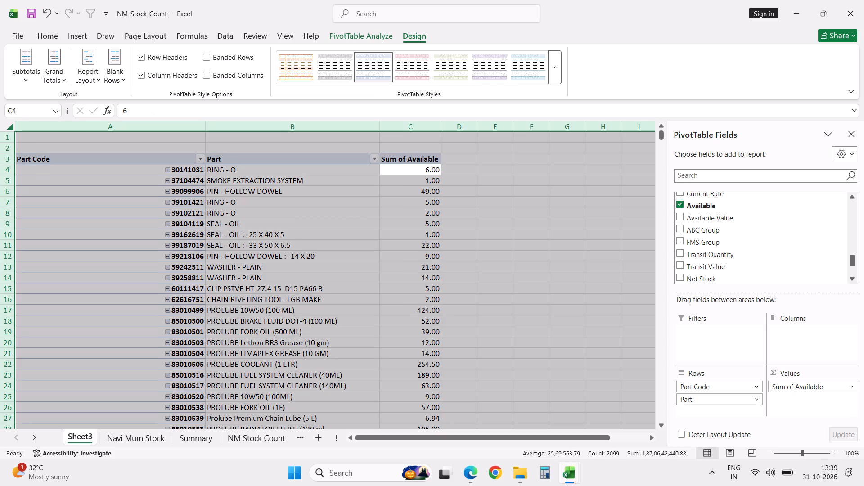
key("ctrl+a")
key("ctrl+c")
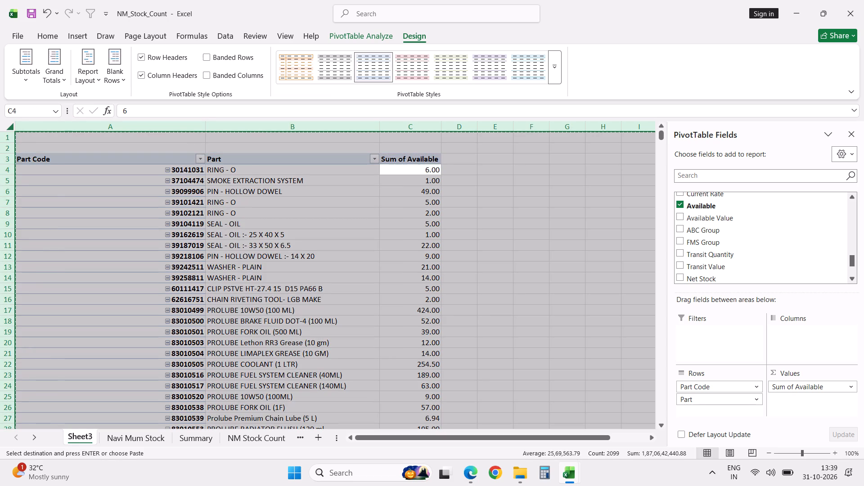
right_click(37, 139)
left_click(84, 221)
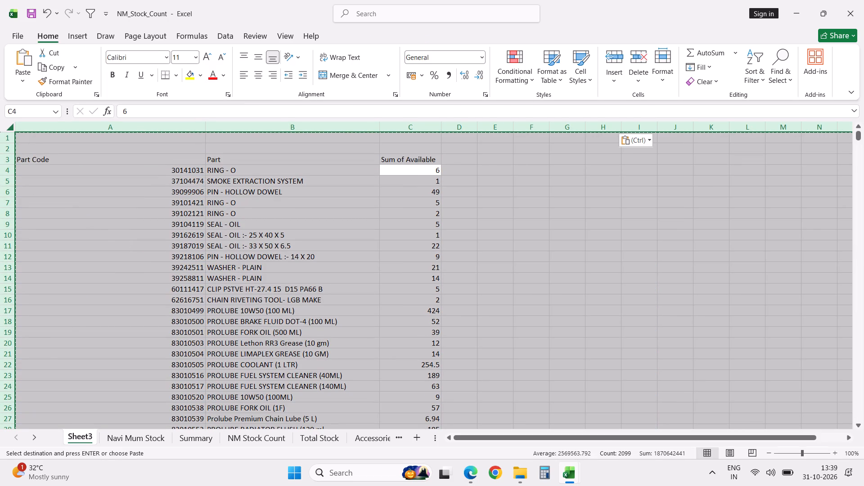
double_click(205, 126)
left_click(168, 255)
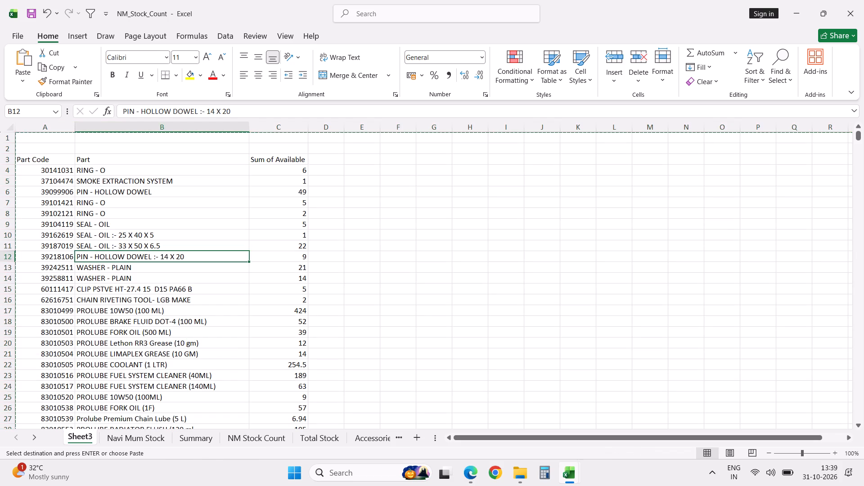
Rename the Sum of Available header in C3 as Avl Stock.
left_click(272, 163)
type("Avl Stock")
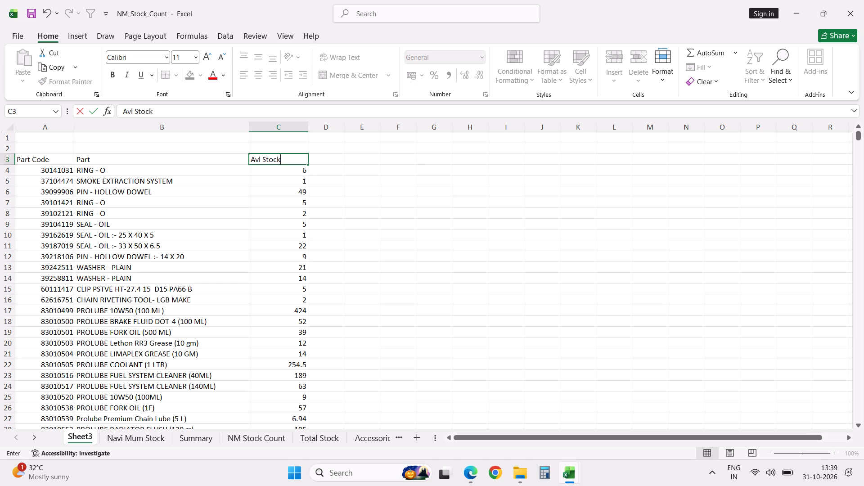
key("Return")
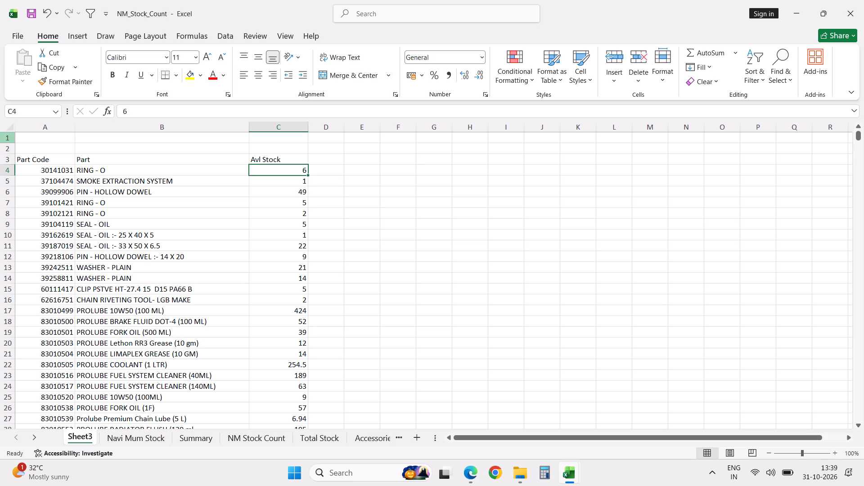
Delete the two blank rows above the header row on Sheet3.
left_click(12, 138)
key("shift+Down")
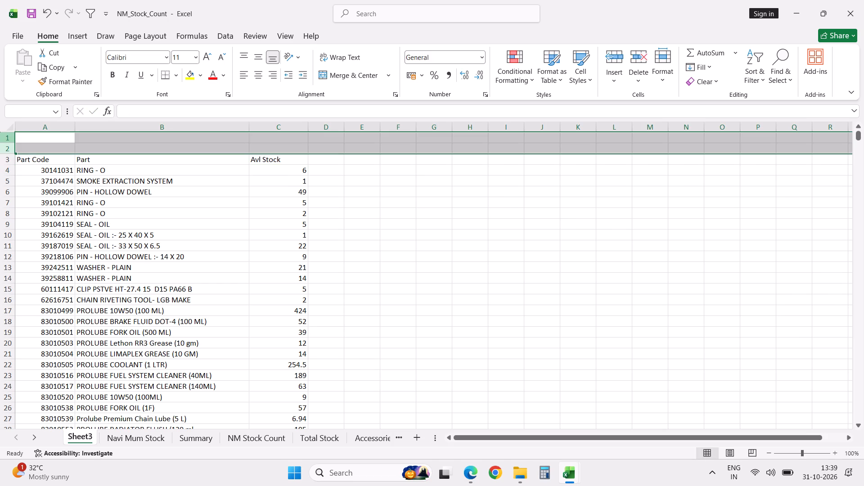
key("ctrl+minus")
Left-align the Part Code column on Sheet3.
left_click(56, 126)
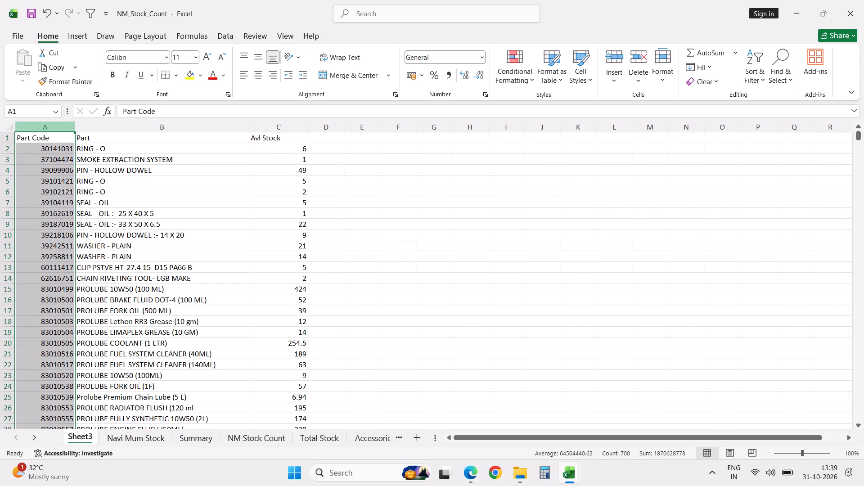
left_click(239, 80)
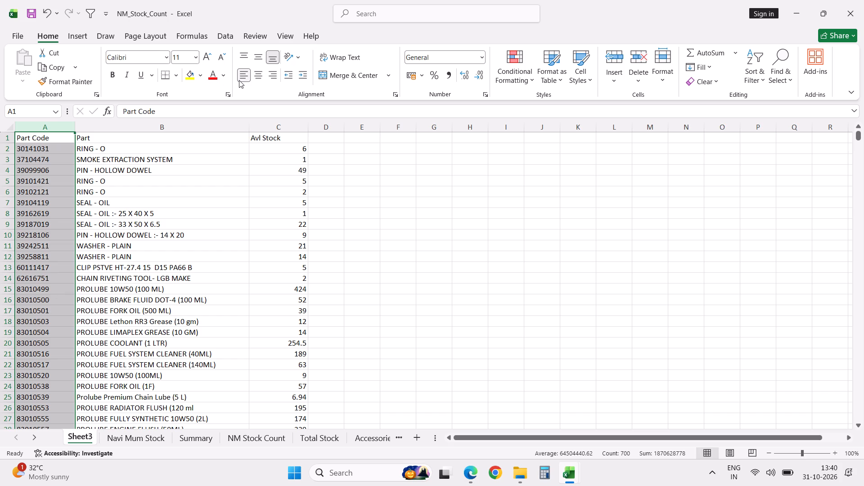
left_click(215, 237)
Freeze the panes at cell B2 so the header row and the Part Code column stay in view.
left_click(181, 151)
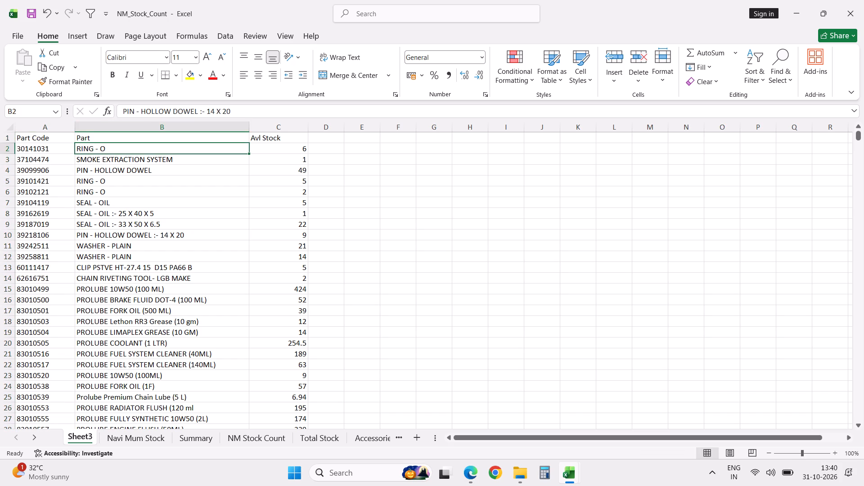
key("alt+w")
type("ff")
scroll(192, 283, "down", 4)
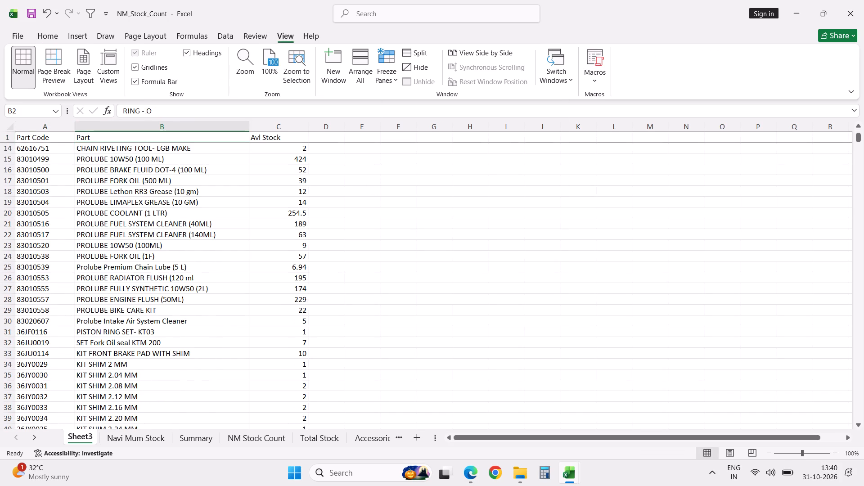
scroll(192, 283, "down", 2)
scroll(192, 283, "up", 16)
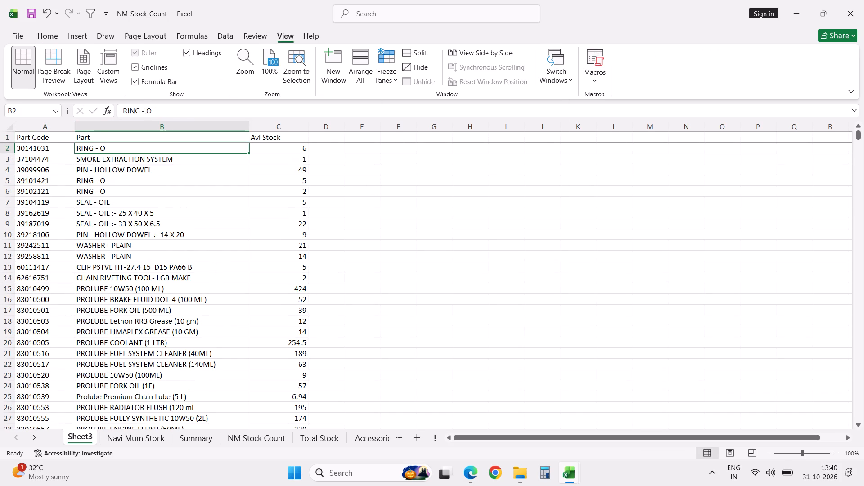
Format the Avl Stock column in comma style with no decimal places.
left_click(300, 149)
left_click(52, 36)
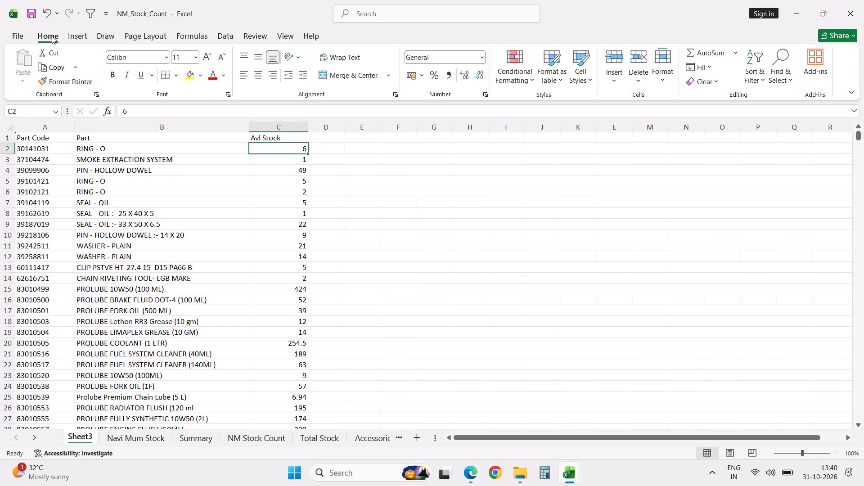
left_click(447, 75)
triple_click(480, 75)
left_click(283, 126)
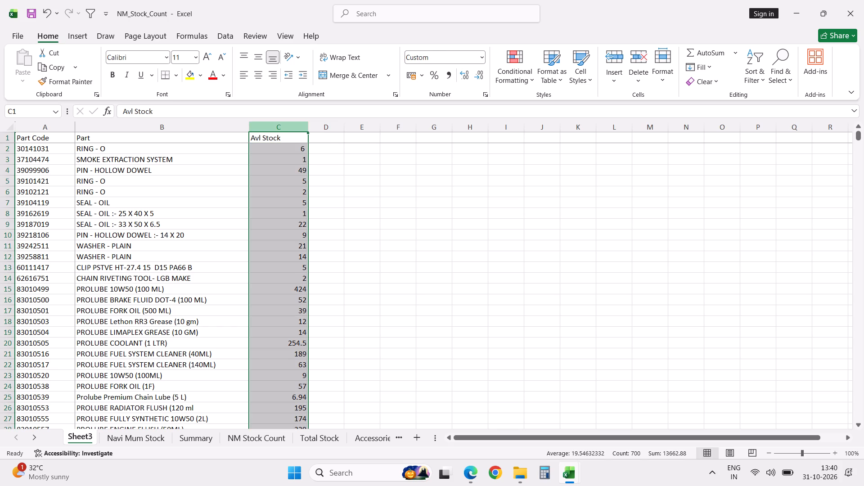
key("F4")
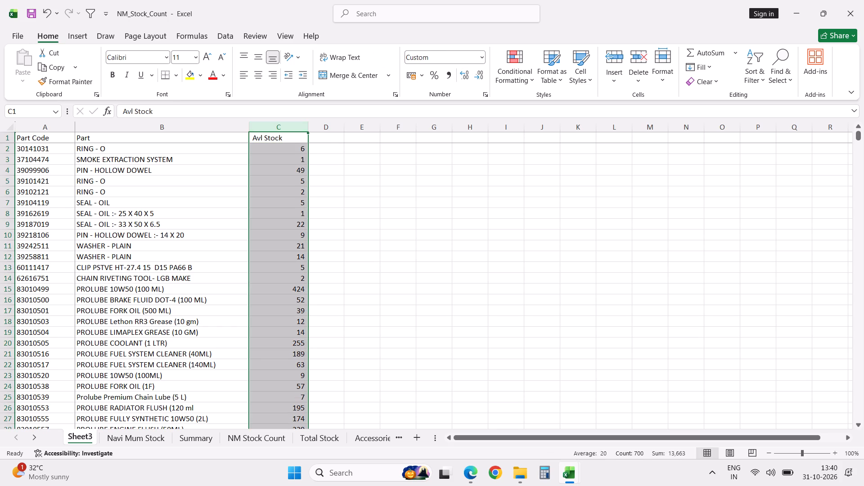
left_click(280, 259)
scroll(280, 259, "down", 5)
scroll(280, 259, "up", 6)
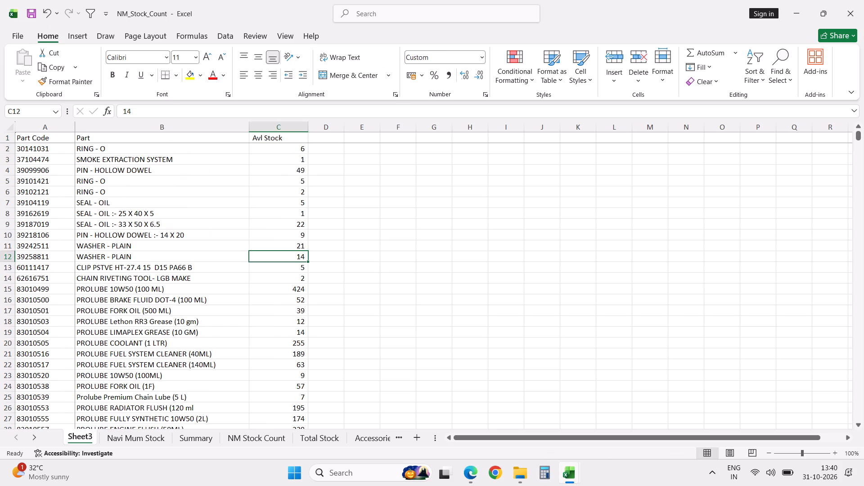
scroll(280, 259, "up", 20)
scroll(280, 259, "up", 15)
Save the NM_Stock_Count workbook.
key("ctrl+s")
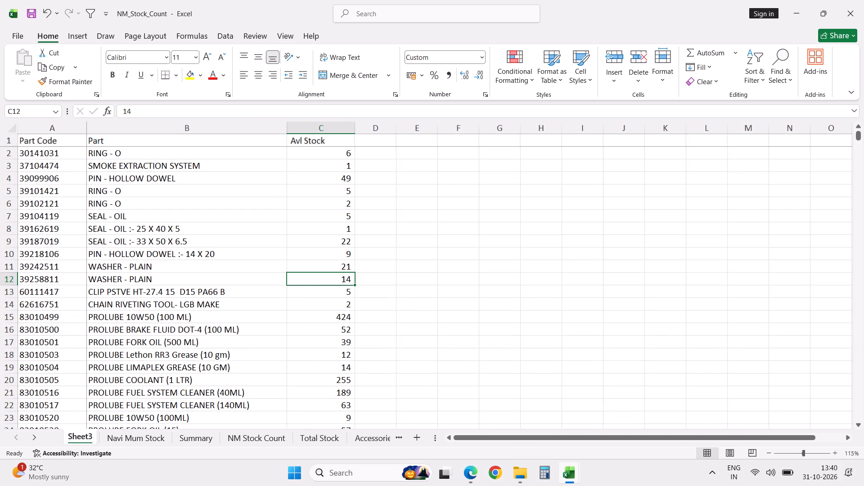
key("ctrl+z")
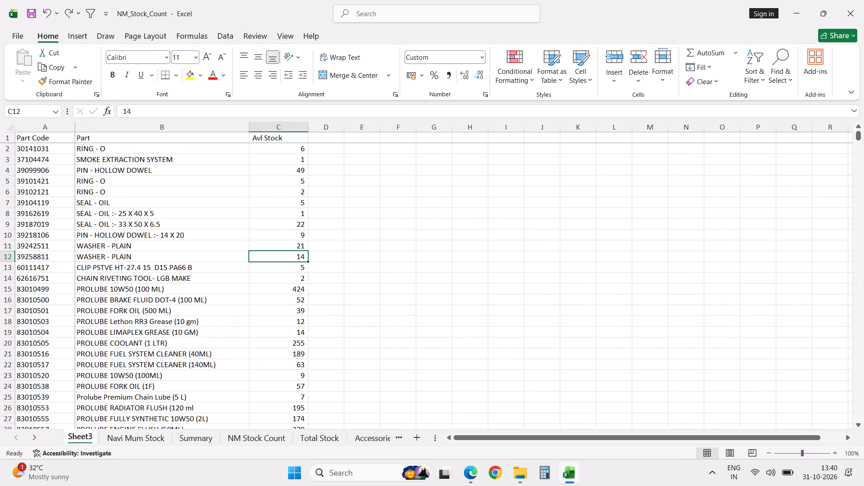
key("ctrl+s")
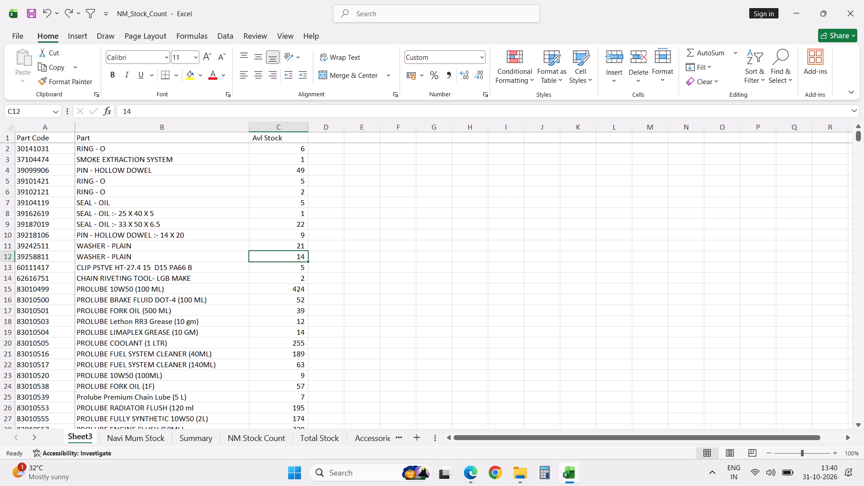
Insert a blank column between the Part and Avl Stock columns.
left_click(281, 128)
key("ctrl+plus")
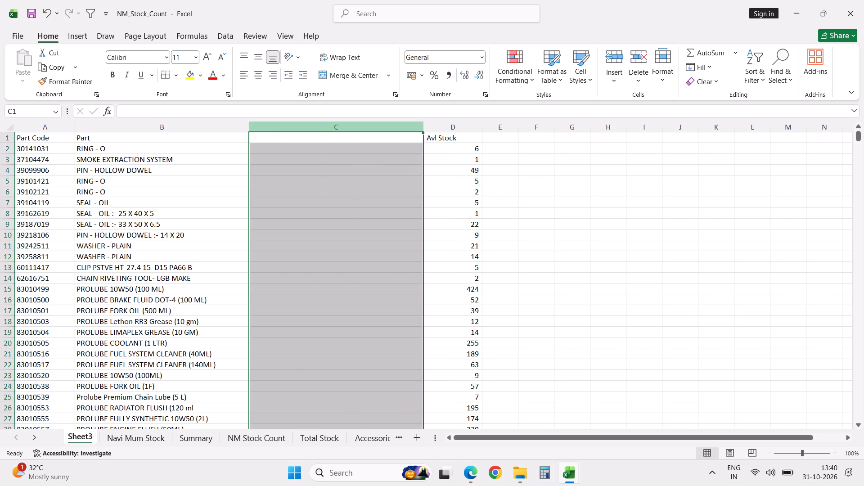
Insert a second blank column between the Part and Avl Stock columns.
key("ctrl+plus")
Copy the Category and Part Group headers from the Total Stock sheet and paste them as values into C1:D1 of Sheet3.
left_click(279, 139)
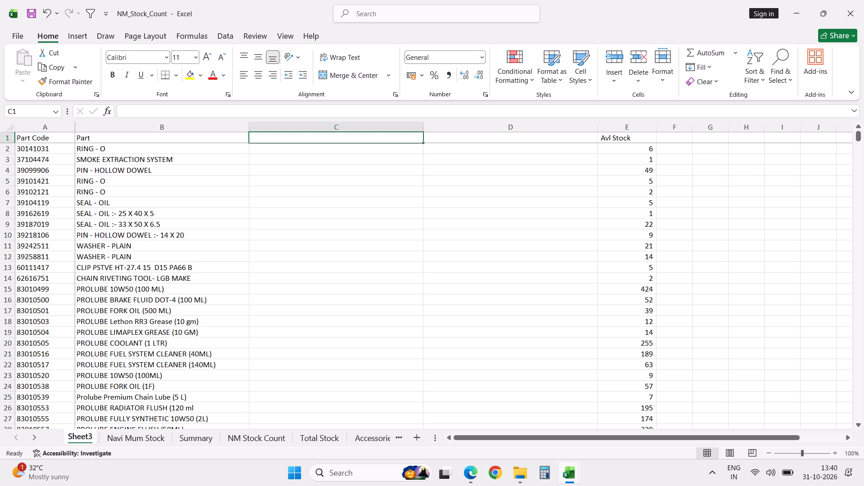
left_click(324, 441)
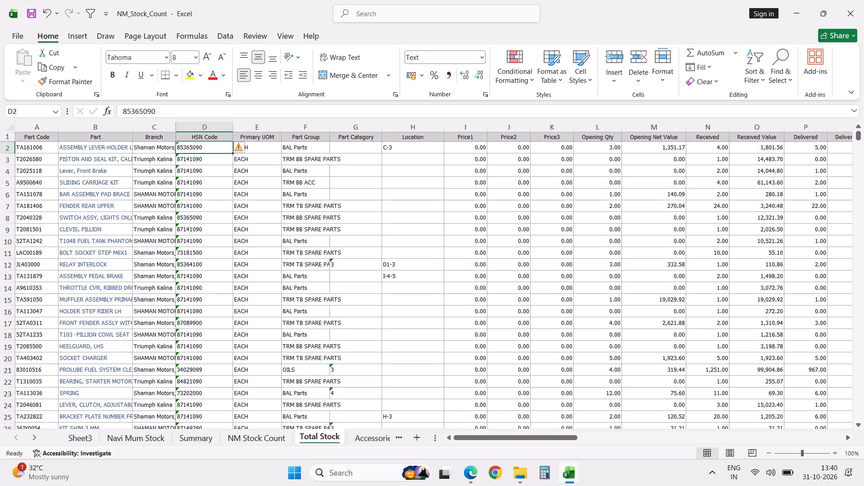
left_click(508, 135)
key("ctrl+Right")
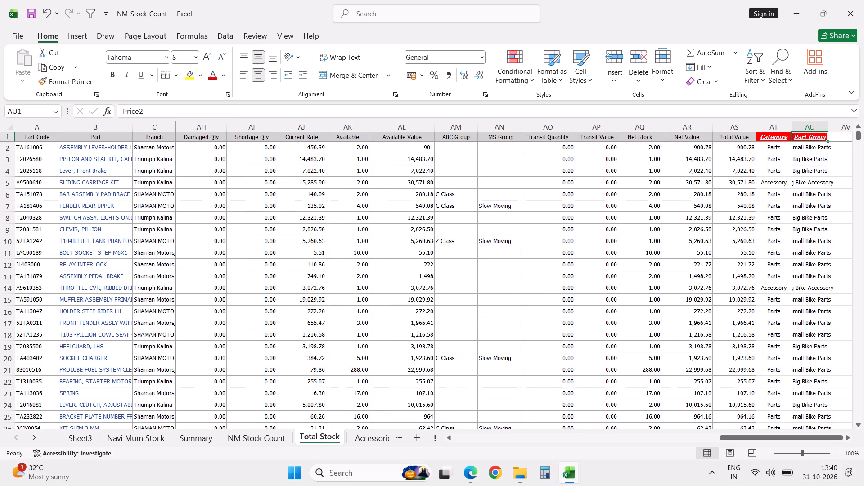
key("Left")
key("shift+Right")
key("ctrl+c")
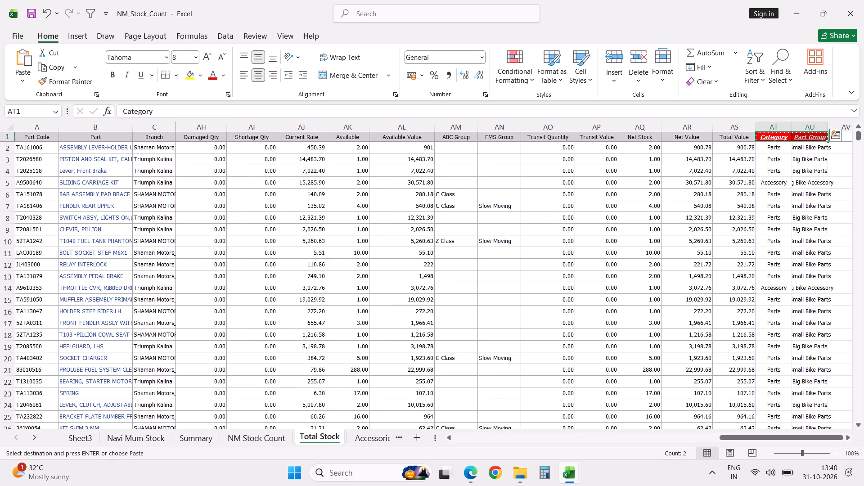
left_click(133, 436)
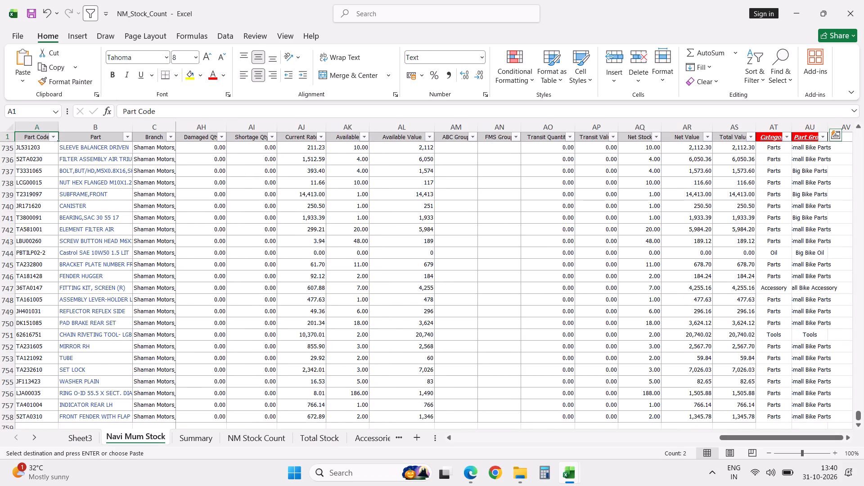
left_click(85, 439)
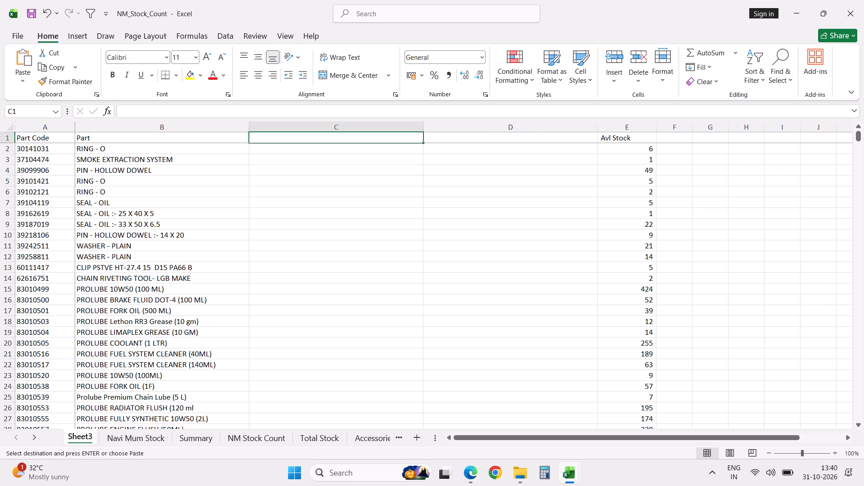
right_click(272, 138)
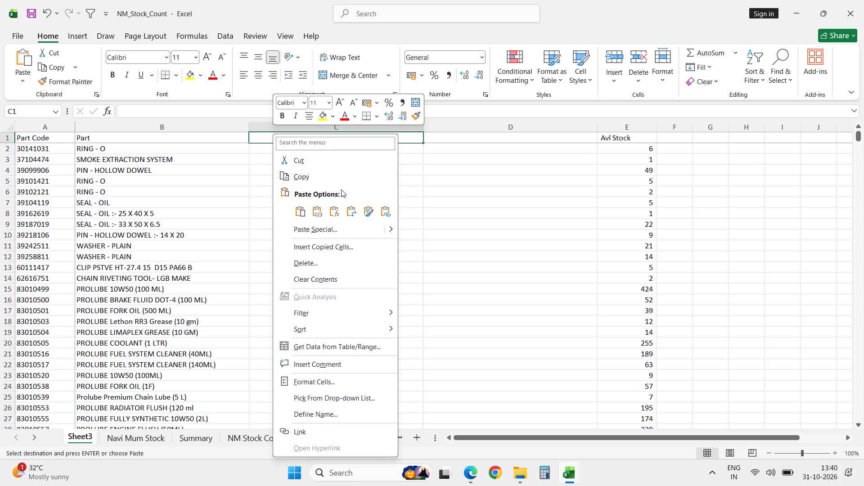
left_click(317, 220)
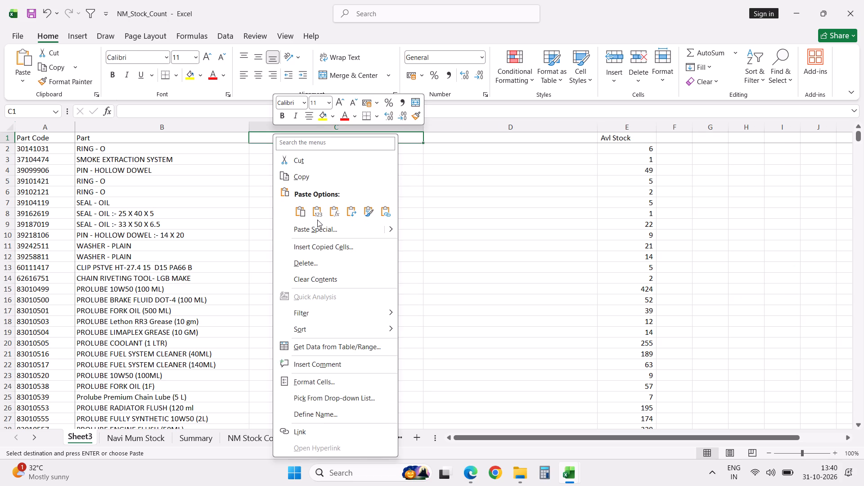
left_click(317, 215)
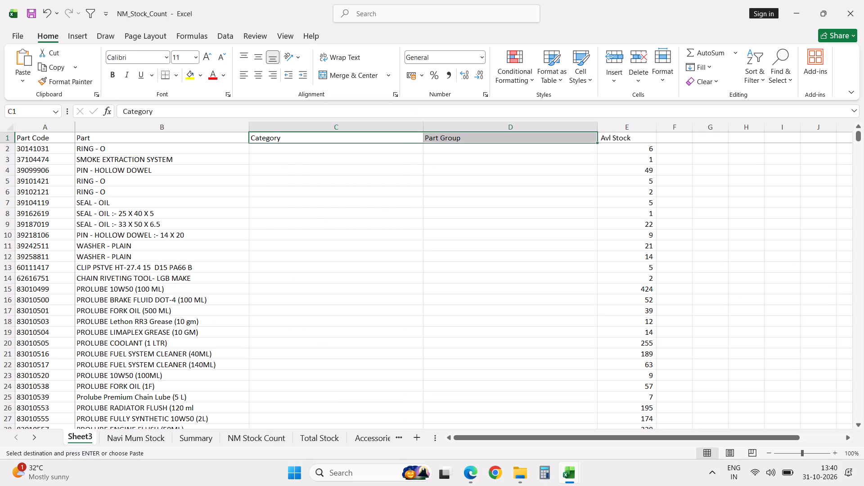
Enter =VLOOKUP(A2,'Navi Mum Stock'!A1:AU758,46,0) in C2 to look up the first part's Category.
left_click(378, 149)
type("=vlo")
key("Tab")
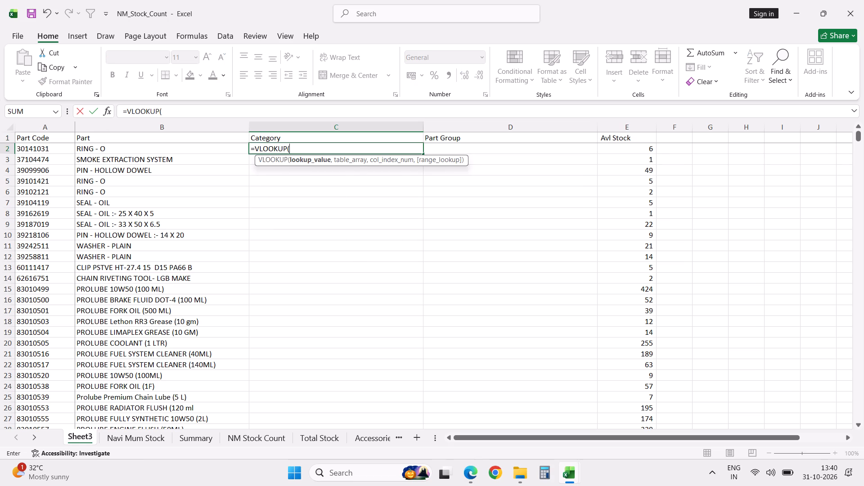
left_click(51, 150)
key("comma")
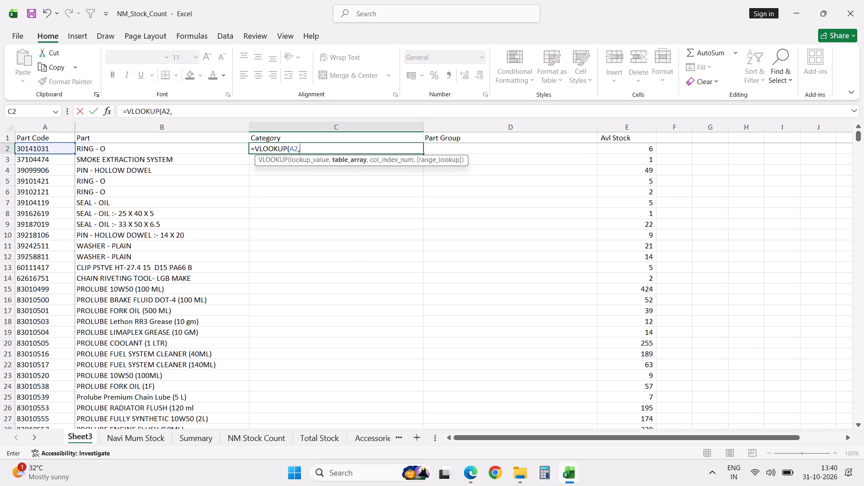
left_click(130, 434)
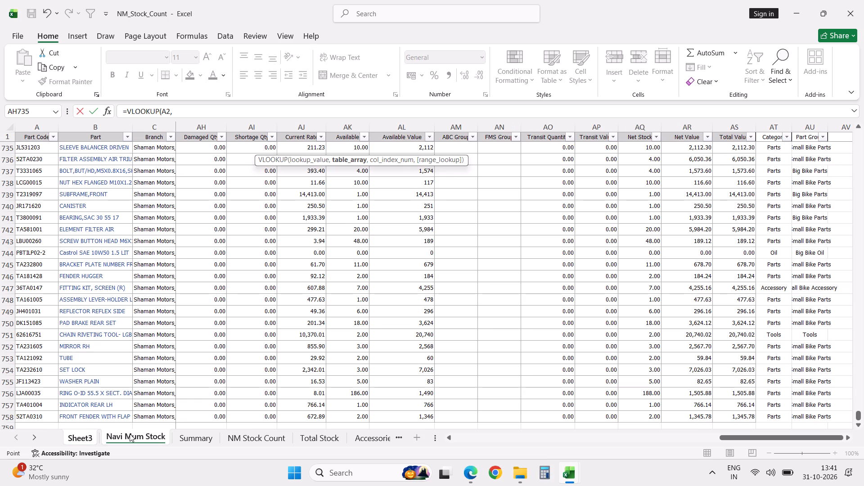
left_click(35, 137)
key("ctrl+shift+Right")
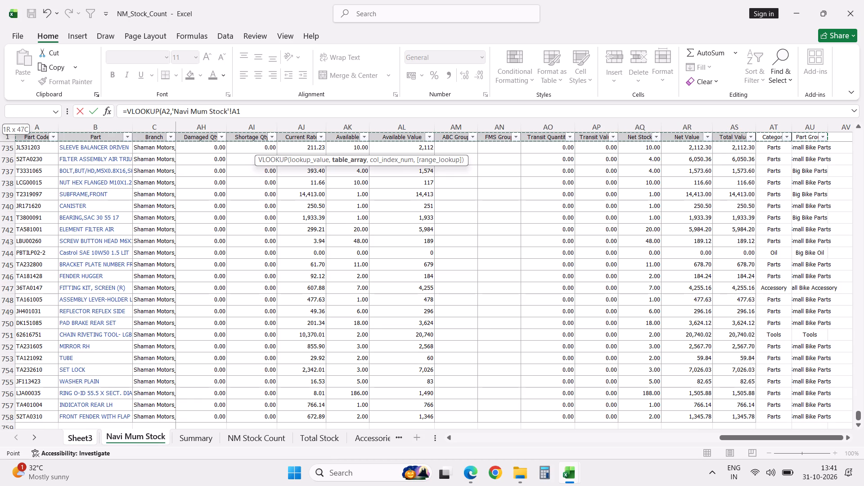
key("ctrl+shift+Down")
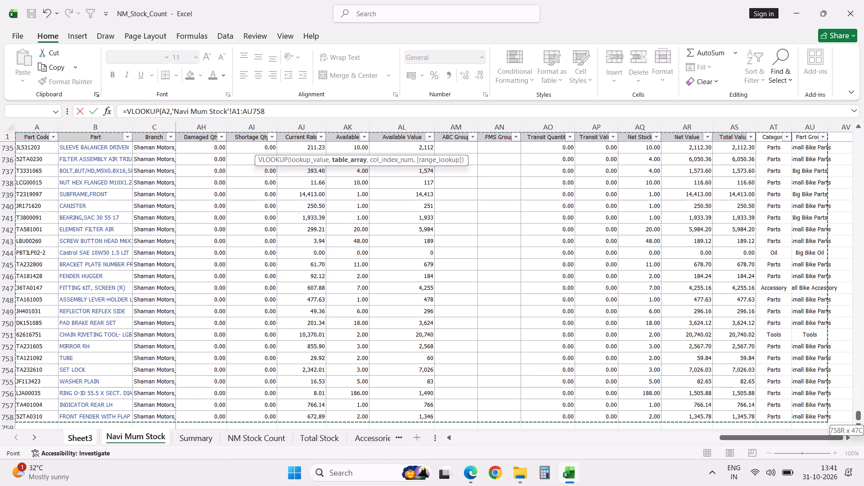
type(",46,0")
key("Return")
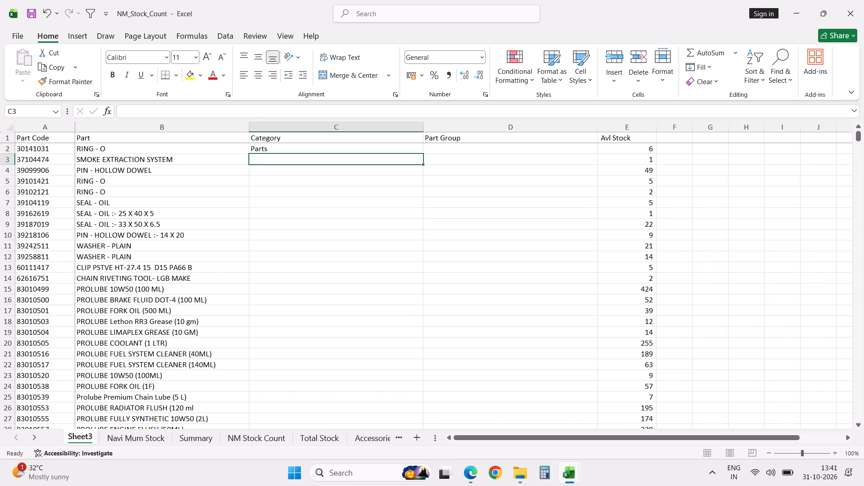
Reuse the C2 lookup formula in D2 with column index 47 to return the first part's Part Group.
left_click(321, 148)
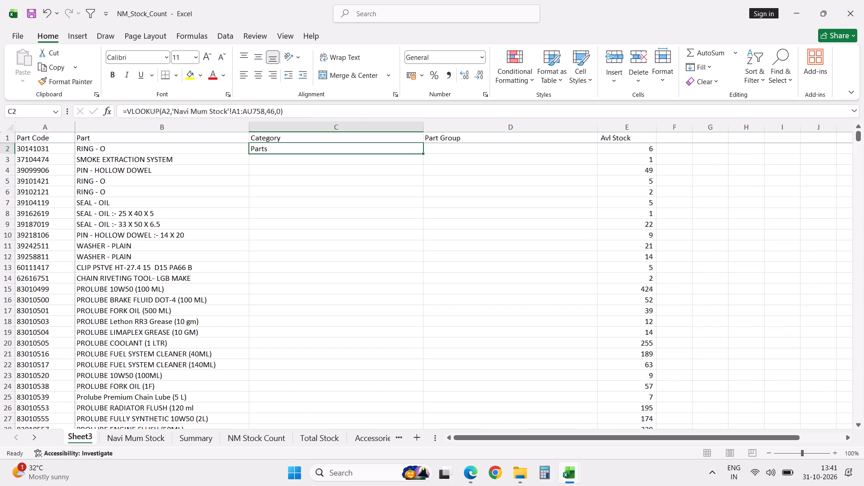
left_click(304, 111)
left_click(126, 110, "shift")
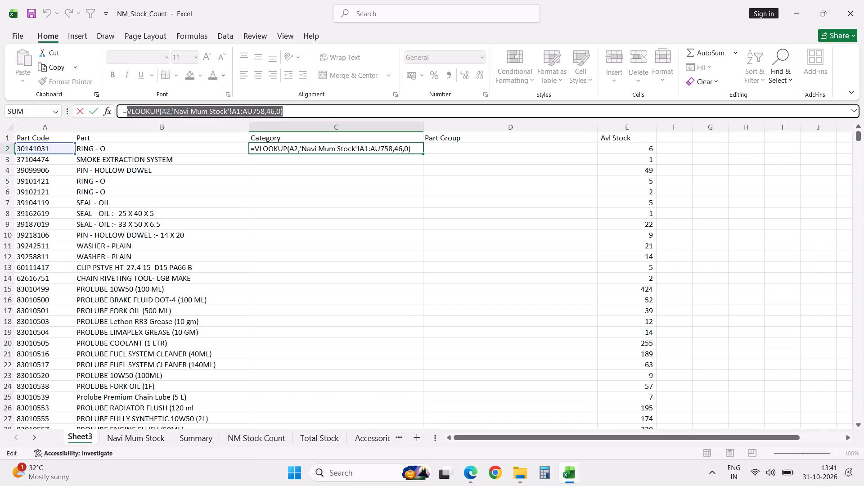
key("ctrl+c")
key("Tab")
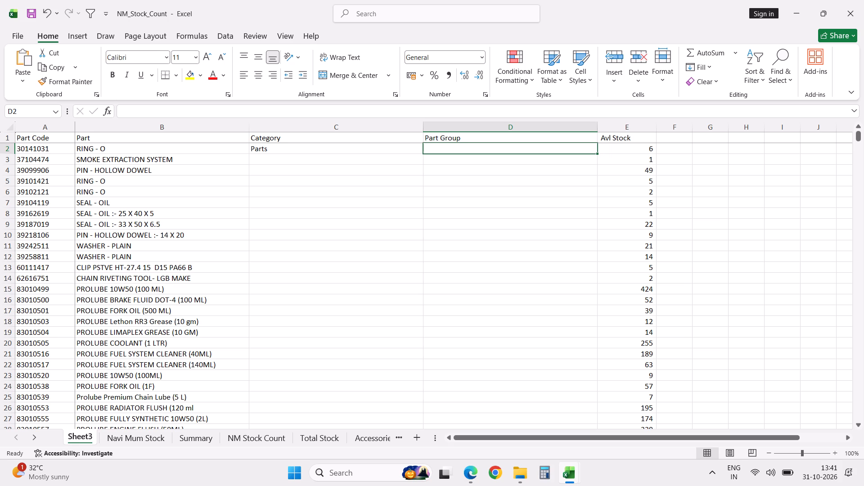
key("ctrl+v")
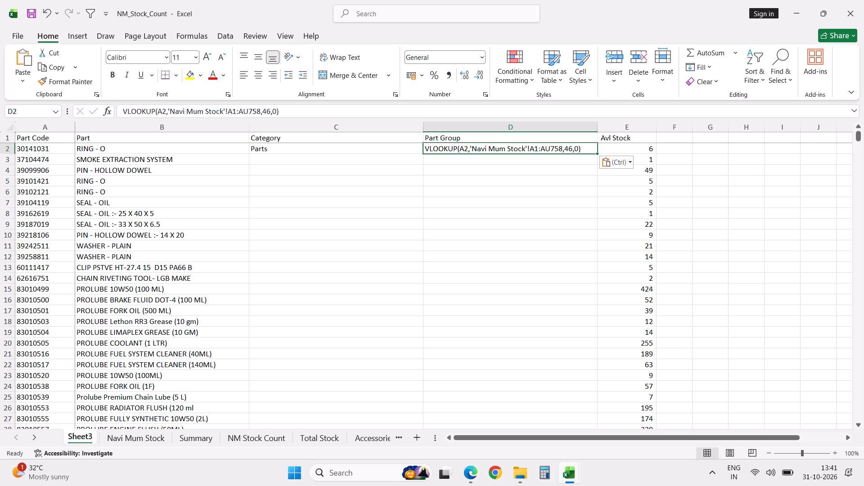
left_click(302, 108)
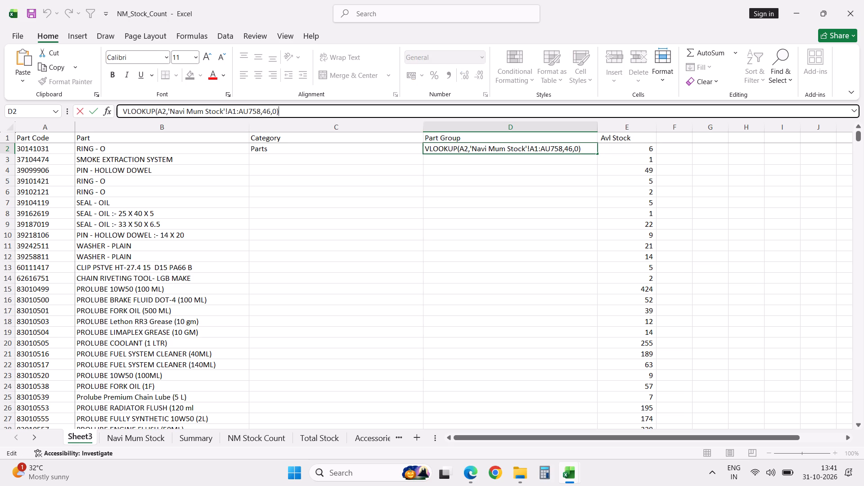
key("Left")
key("Left")
key("Left")
key("shift+Left")
key("7")
left_click(122, 113)
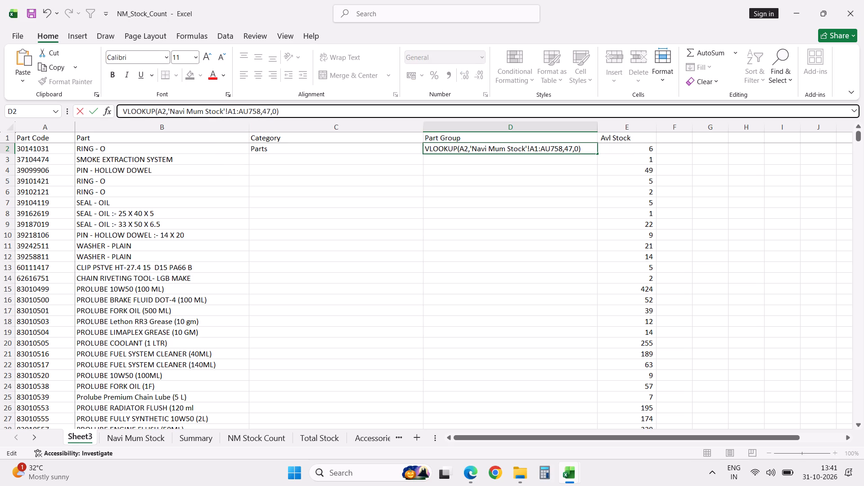
left_click(122, 113)
key("equal")
key("Return")
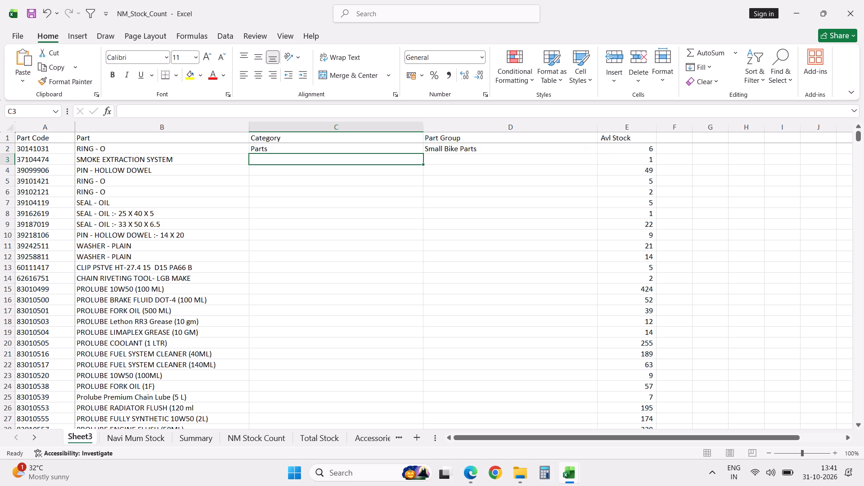
Make the 'Navi Mum Stock' table range in the C2 Category formula absolute, as $A$1:$AU$758.
key("Up")
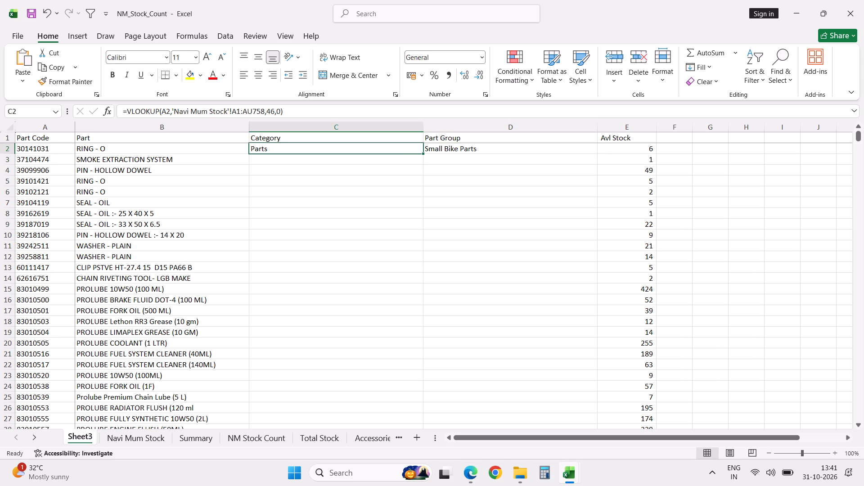
left_click(297, 114)
key("Left")
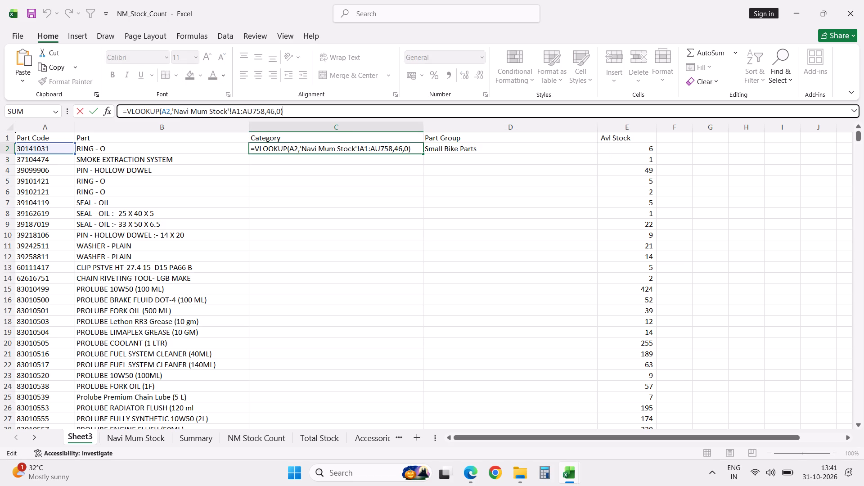
key("Left")
key("Left")
key("Left")
key("Left")
key("Left")
key("shift+Left")
key("shift+Left")
key("shift+Left")
key("shift+Left")
key("shift+Left")
key("shift+Left")
key("shift+Left")
key("shift+Left")
key("shift+Left")
key("shift+Left")
key("shift+Left")
key("shift+Left")
key("shift+Left")
key("shift+Left")
key("shift+Left")
key("shift+Left")
key("shift+Left")
key("shift+Left")
key("shift+Left")
key("shift+Left")
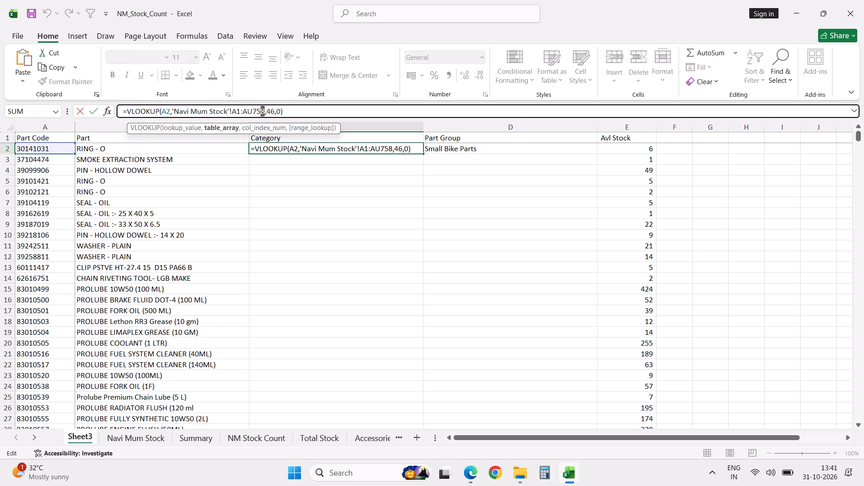
key("shift+Left")
key("shift+Left")
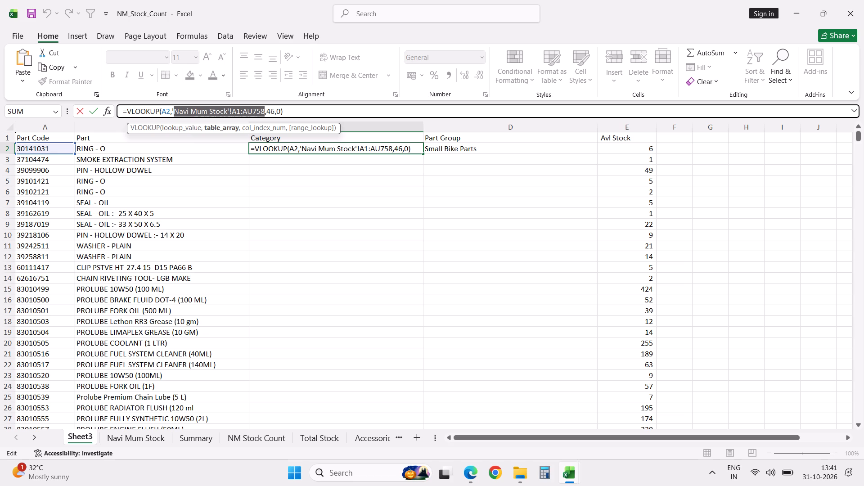
key("F4")
key("Return")
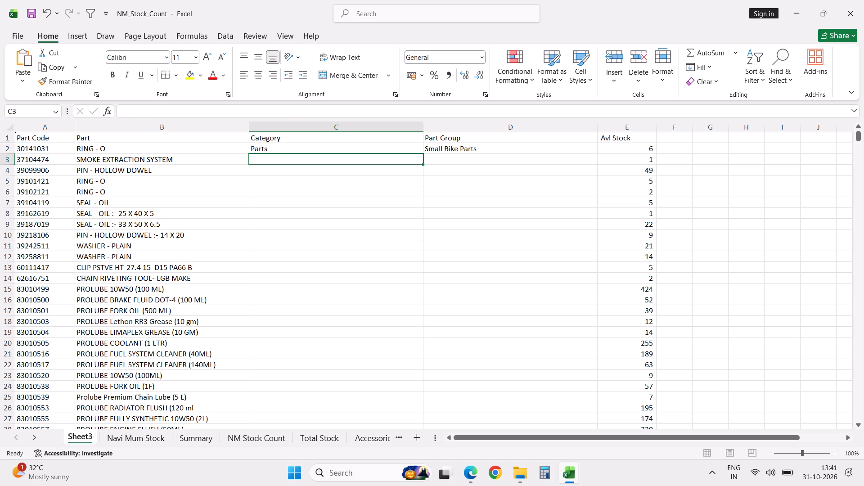
Make the 'Navi Mum Stock' table range in the D2 Part Group formula absolute, as $A$1:$AU$758.
key("Up")
key("Right")
left_click(297, 114)
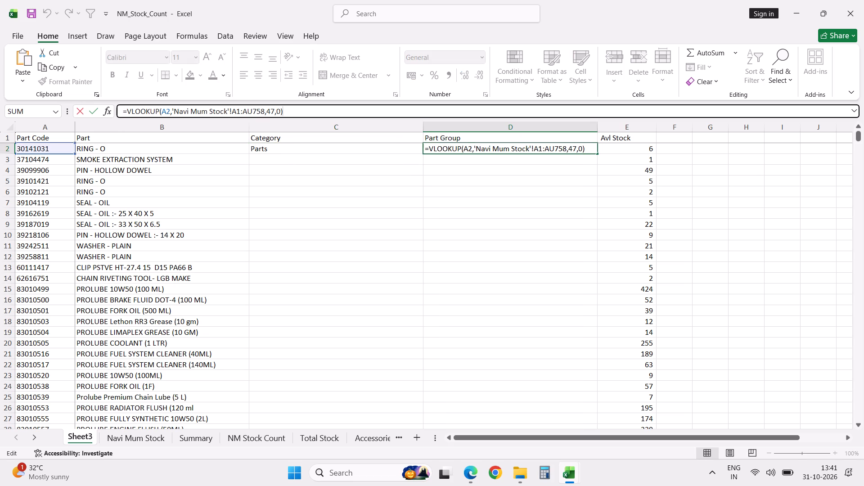
key("Left")
key("Left")
key("Left")
key("Left")
key("Left")
key("Left")
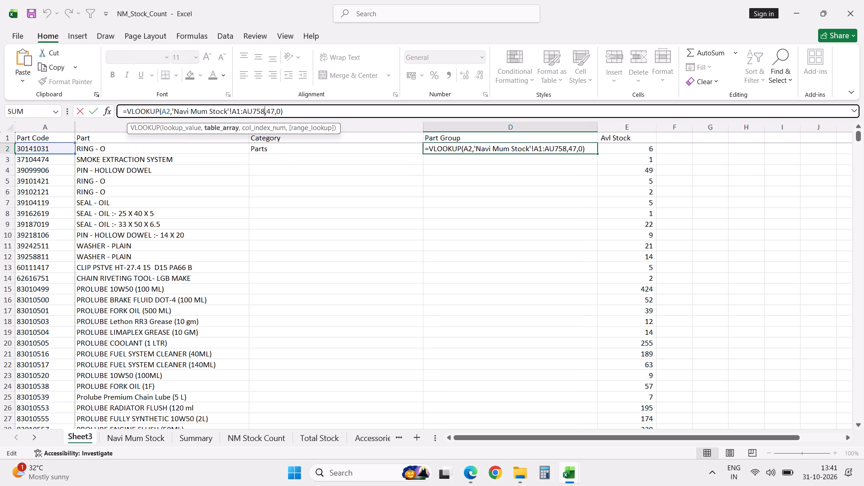
key("shift+Left")
key("shift+Left")
key("shift+Left")
key("shift+Left")
key("shift+Left")
key("shift+Left")
key("shift+Left")
key("shift+Left")
key("shift+Left")
key("shift+Left")
key("shift+Left")
key("shift+Left")
key("shift+Left")
key("shift+Left")
key("shift+Left")
key("shift+Left")
key("shift+Left")
key("shift+Left")
key("shift+Left")
key("shift+Left")
key("shift+Left")
key("shift+Left")
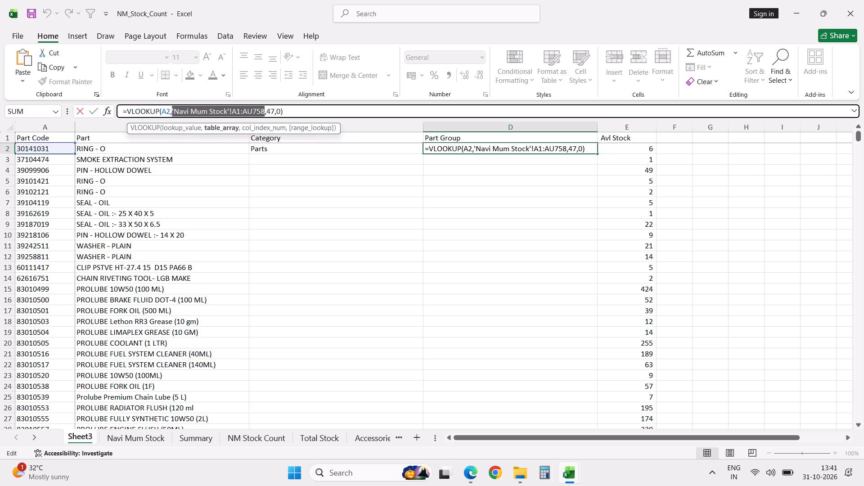
key("F4")
key("Return")
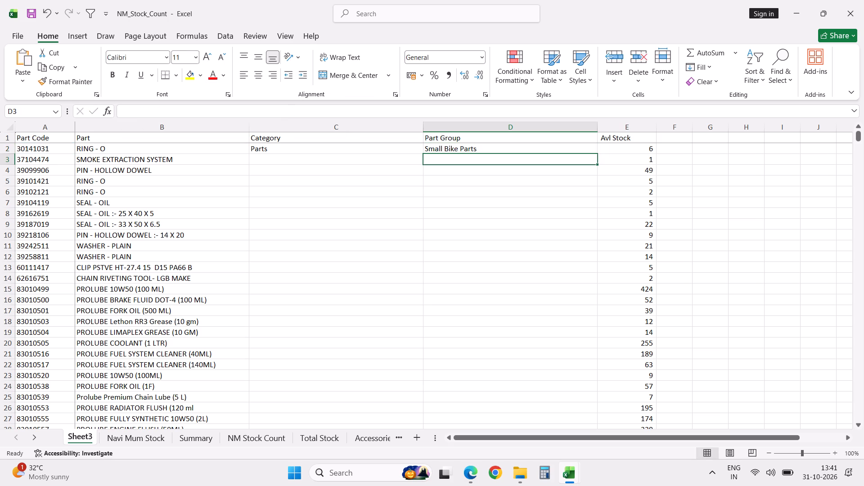
Fill the Category and Part Group formulas from C2:D2 down to the last part row.
key("Left")
key("Up")
key("shift+Right")
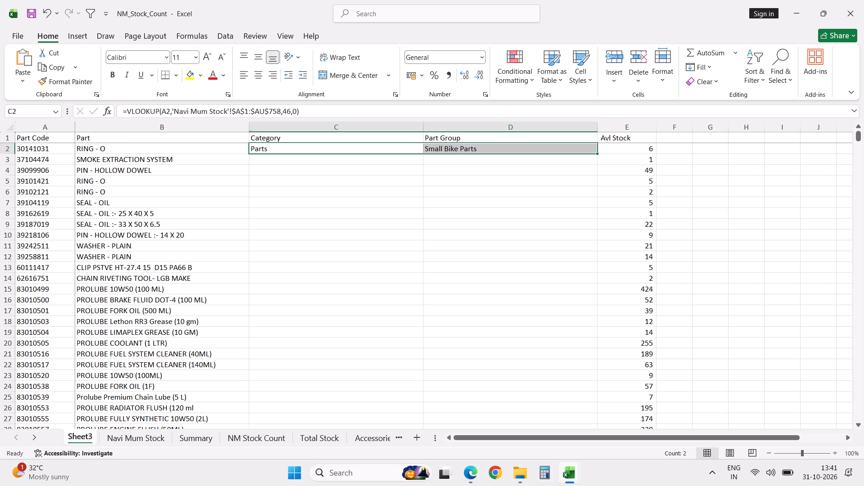
double_click(598, 153)
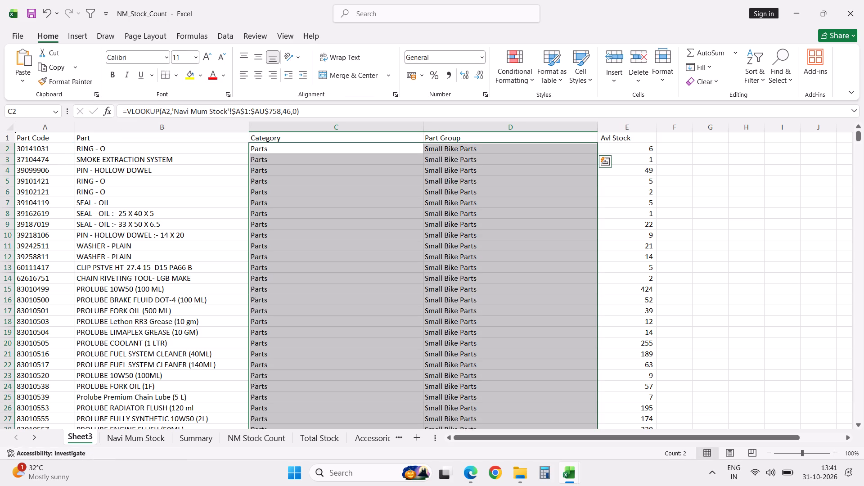
Autofit the width of the Category column.
double_click(423, 129)
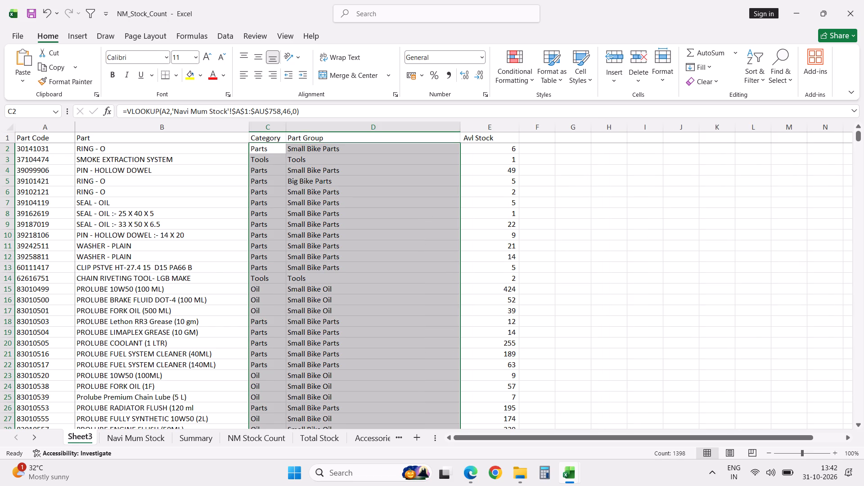
Replace the Category and Part Group lookup formulas, from C2:D2 down to the last part row, with their values.
scroll(359, 310, "down", 5)
scroll(359, 310, "up", 15)
scroll(359, 310, "down", 20)
scroll(359, 310, "down", 13)
scroll(359, 310, "up", 20)
scroll(359, 310, "up", 6)
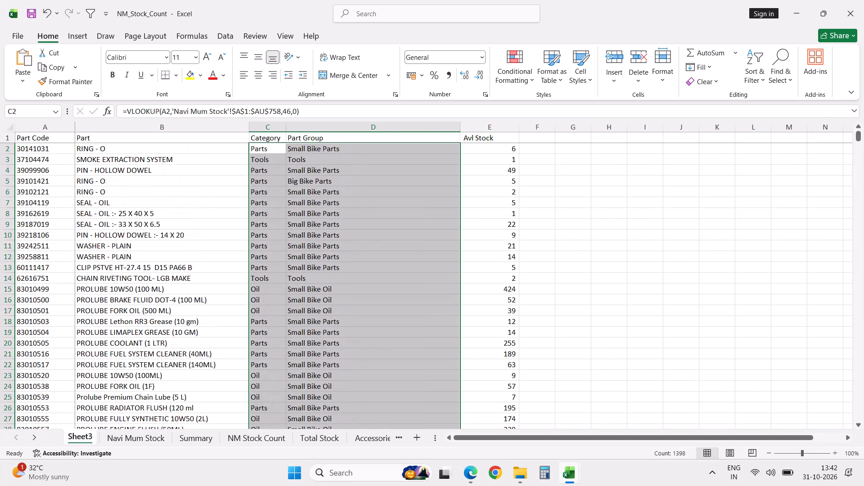
scroll(359, 310, "up", 20)
scroll(359, 310, "up", 9)
key("ctrl+c")
key("ctrl+z")
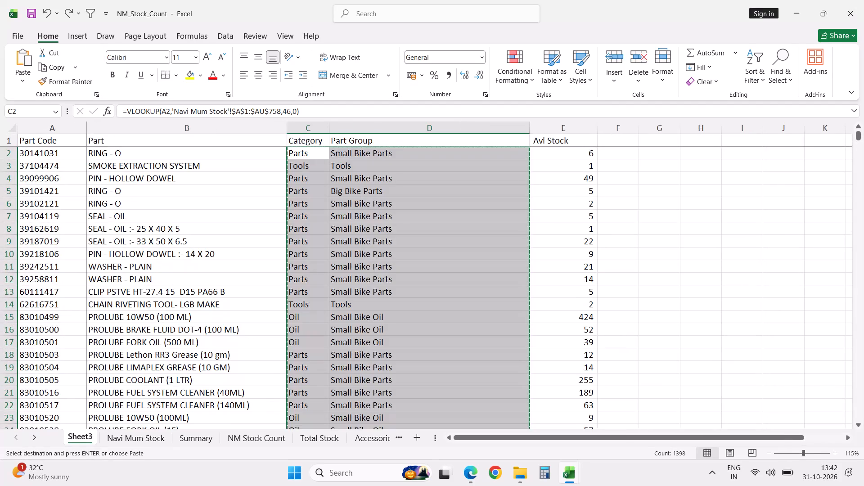
key("ctrl+z")
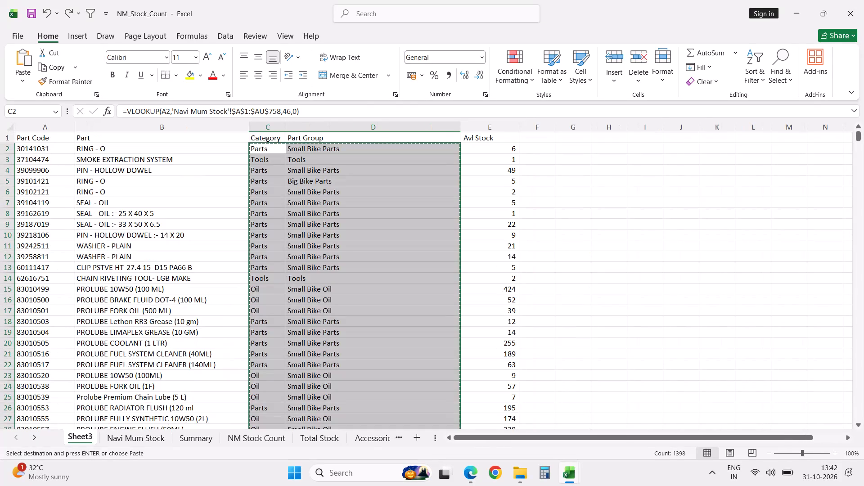
right_click(265, 149)
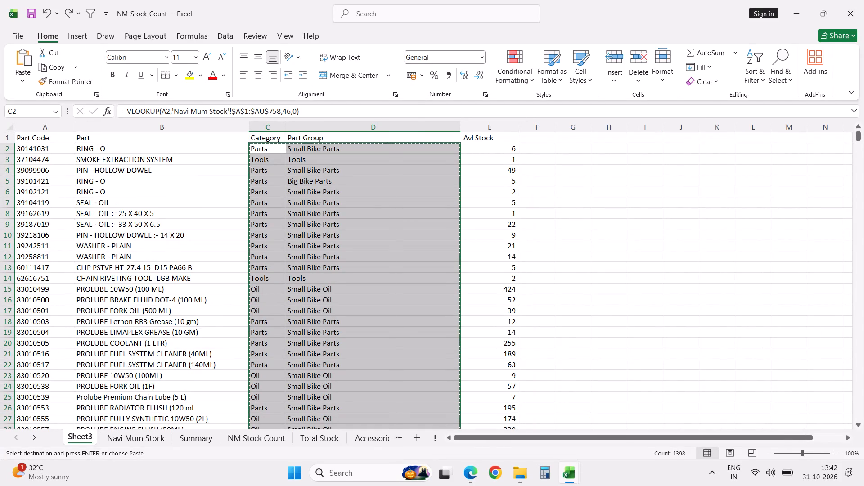
left_click(313, 216)
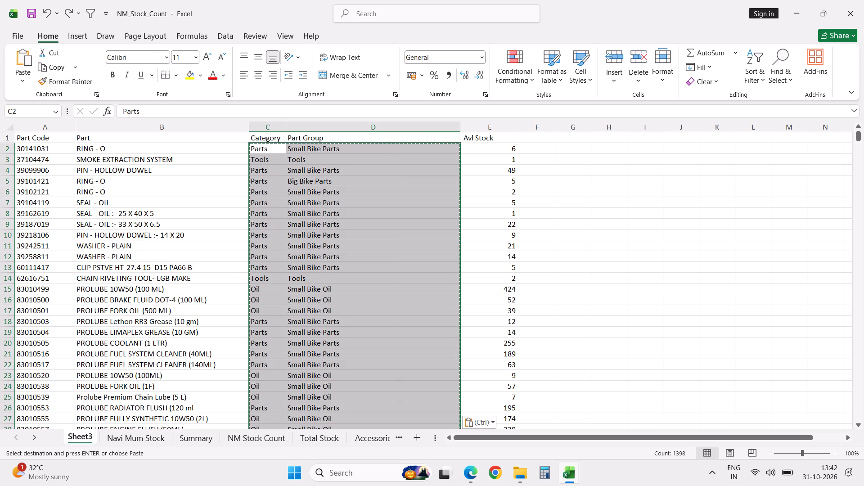
left_click(409, 255)
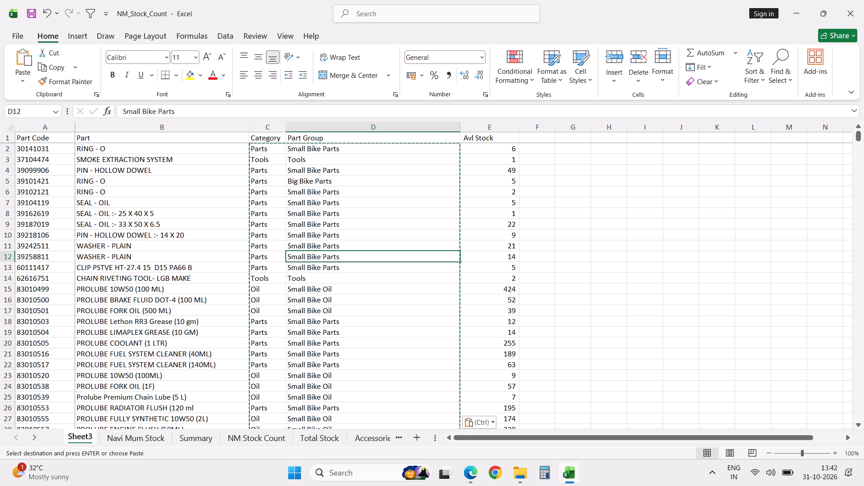
Autofit the widths of the Part Group and Avl Stock columns.
double_click(461, 127)
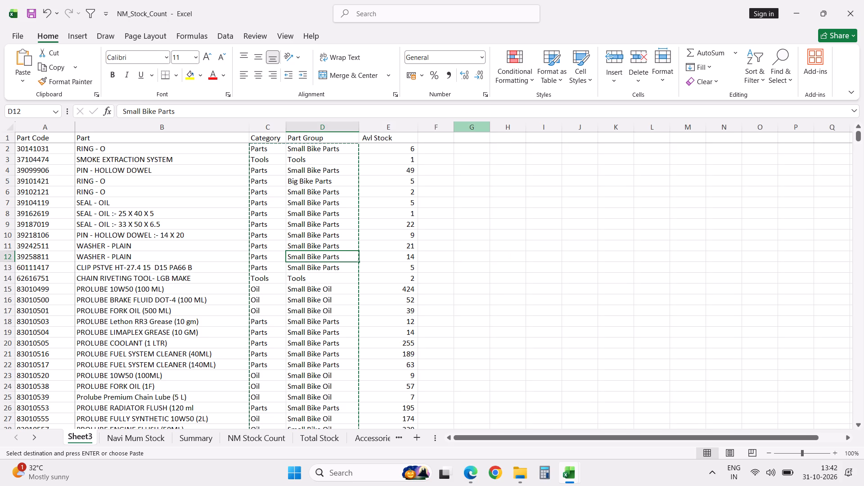
double_click(418, 128)
Add the header Rate in cell F1, beside Avl Stock.
left_click(414, 138)
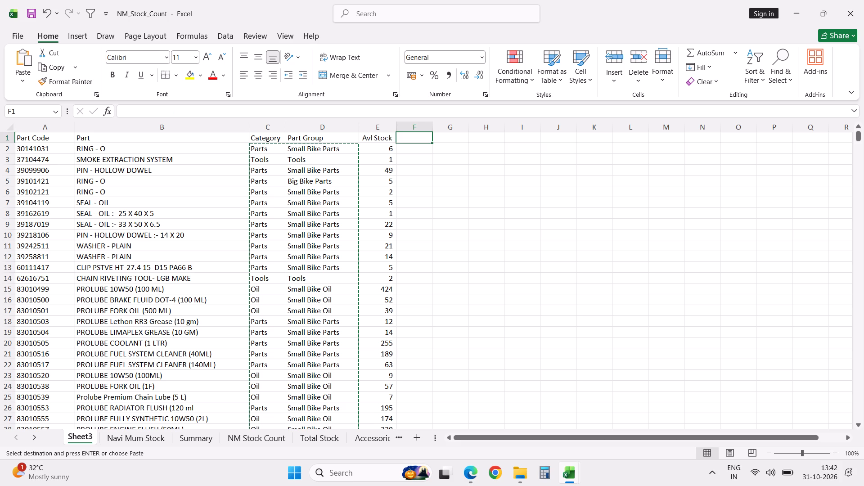
type("Rate")
key("Return")
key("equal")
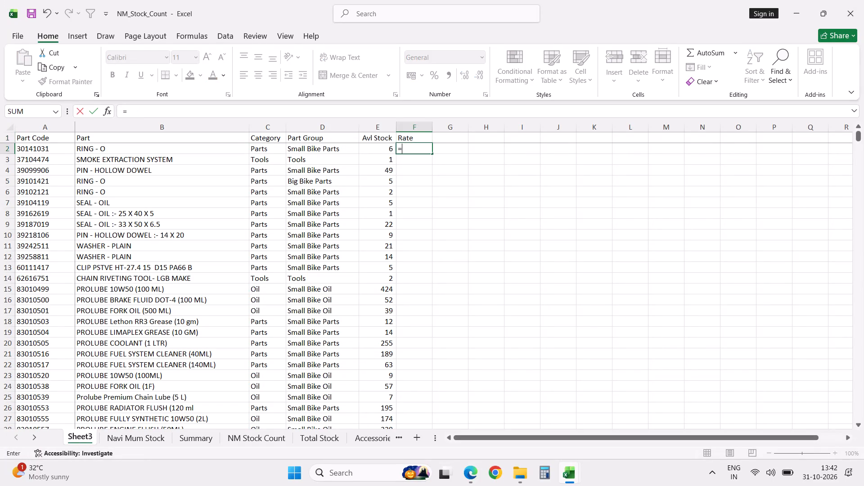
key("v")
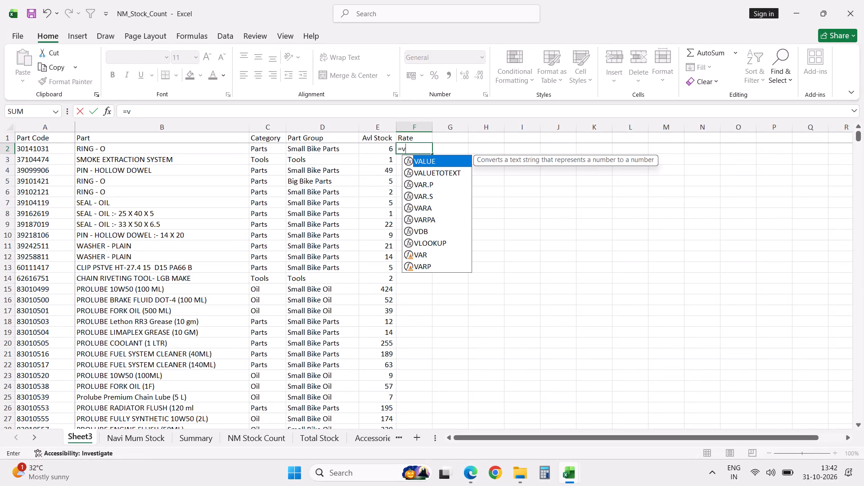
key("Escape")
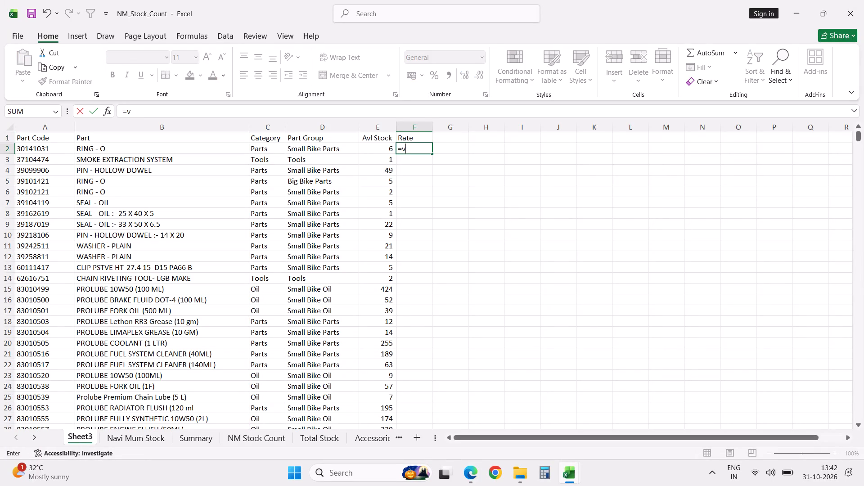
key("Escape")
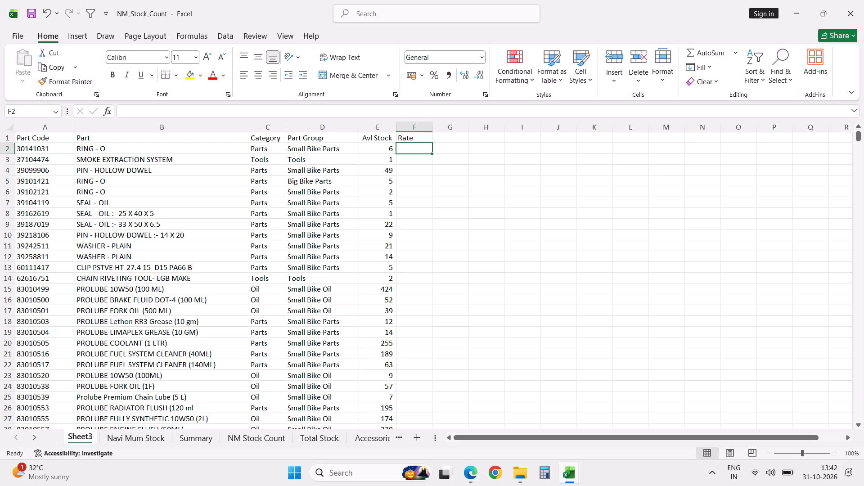
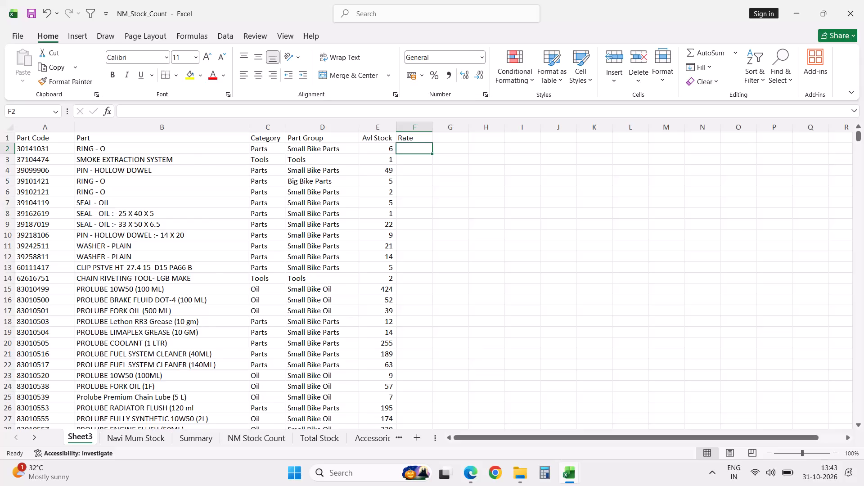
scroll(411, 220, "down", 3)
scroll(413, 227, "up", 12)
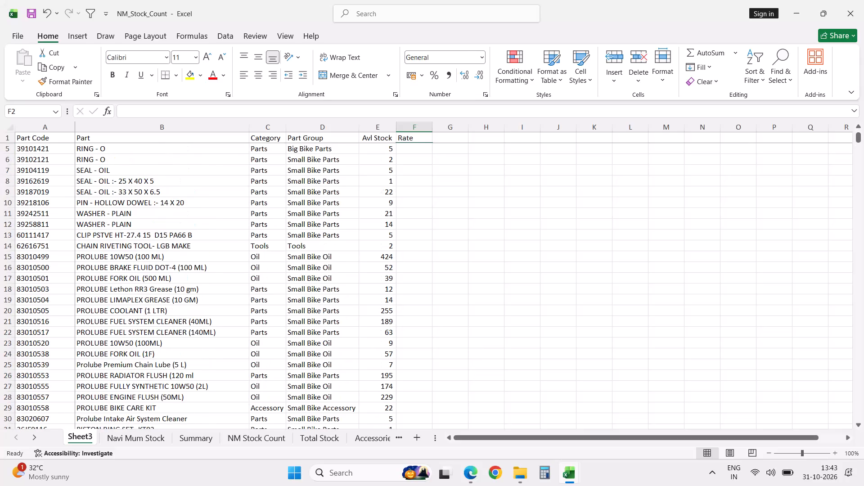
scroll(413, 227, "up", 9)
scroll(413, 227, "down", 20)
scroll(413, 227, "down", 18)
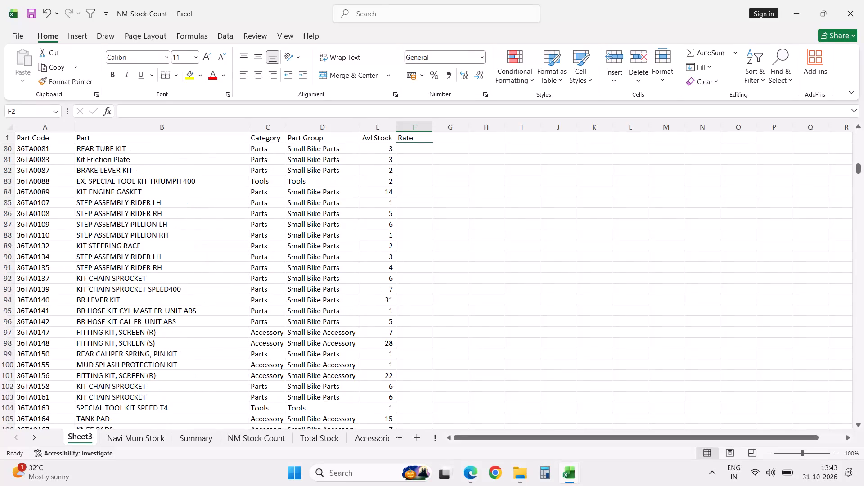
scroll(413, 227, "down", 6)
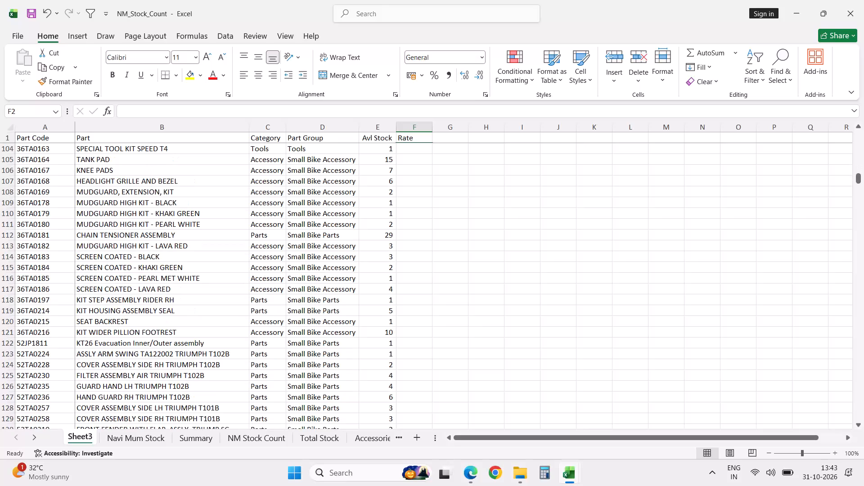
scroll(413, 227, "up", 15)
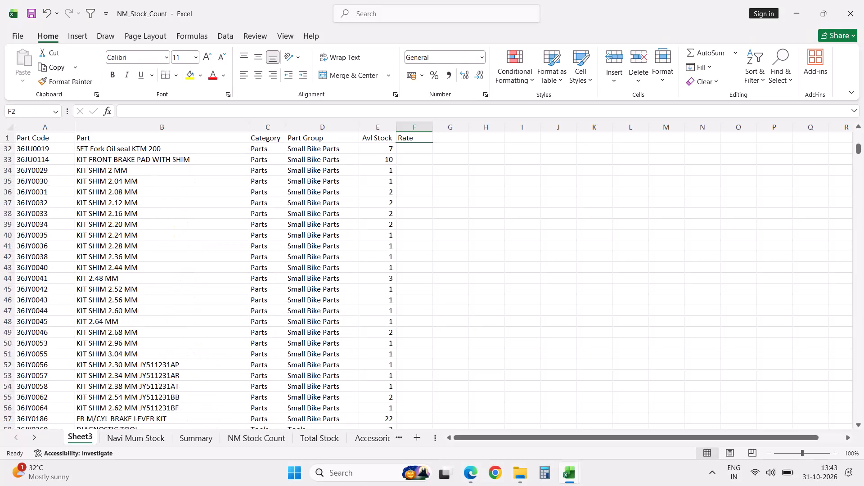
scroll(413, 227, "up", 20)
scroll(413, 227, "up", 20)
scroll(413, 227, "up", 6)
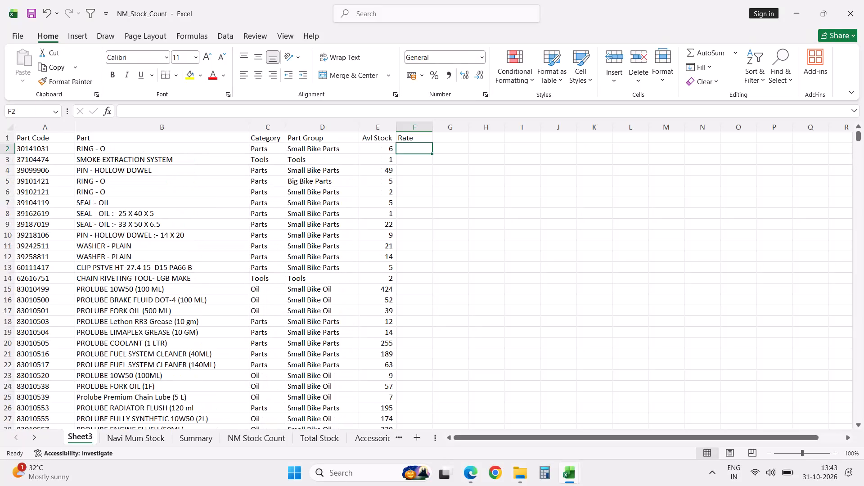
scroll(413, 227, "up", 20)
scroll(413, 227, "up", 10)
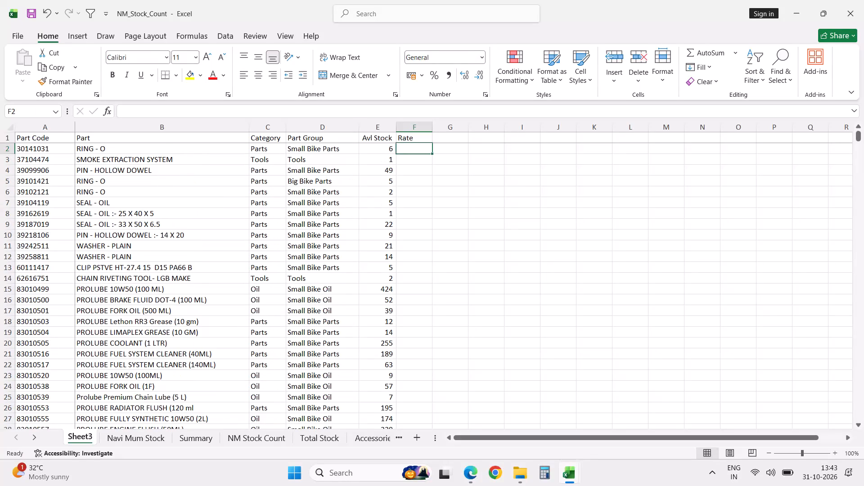
In Rate cell F2, enter a VLOOKUP of part code A2 in Navi Mum Stock A1:AU758, returning column 36 with exact match 0.
left_click(154, 440)
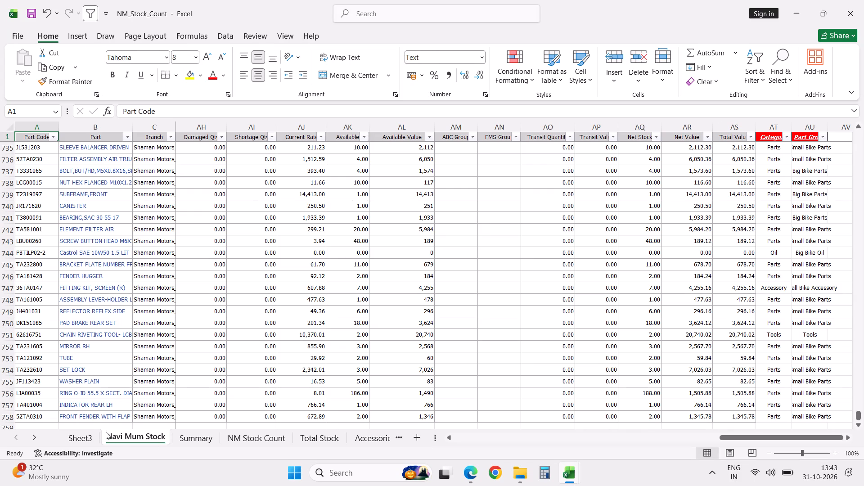
left_click(94, 438)
type("=vlo")
key("Tab")
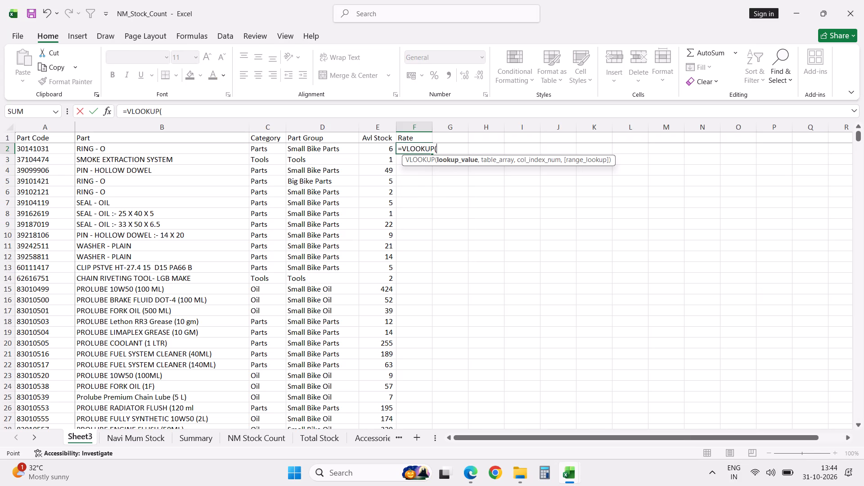
left_click(49, 151)
key("comma")
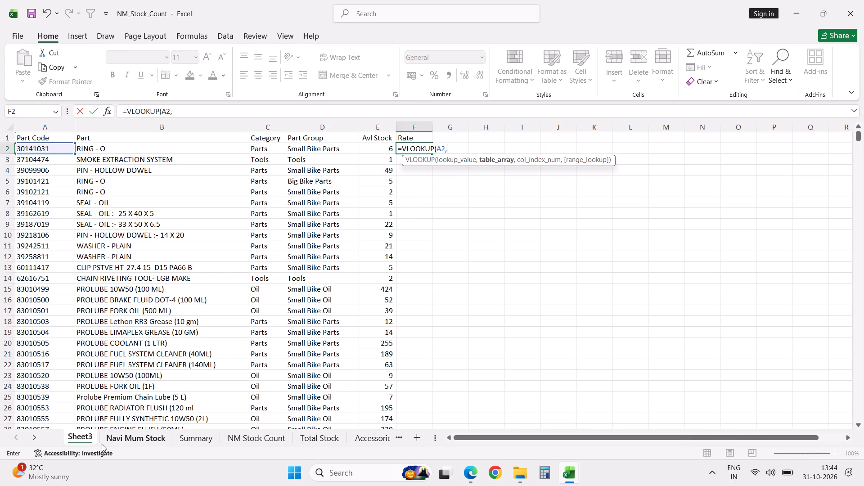
left_click(115, 441)
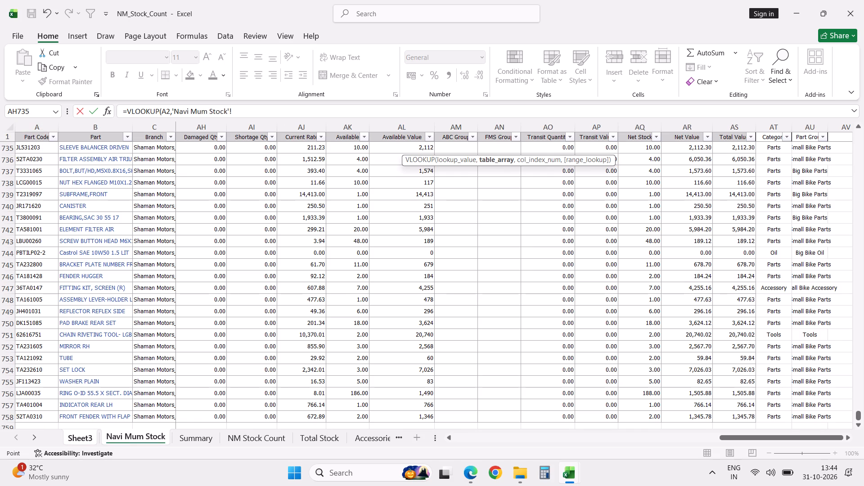
left_click(31, 138)
key("ctrl+shift+Right")
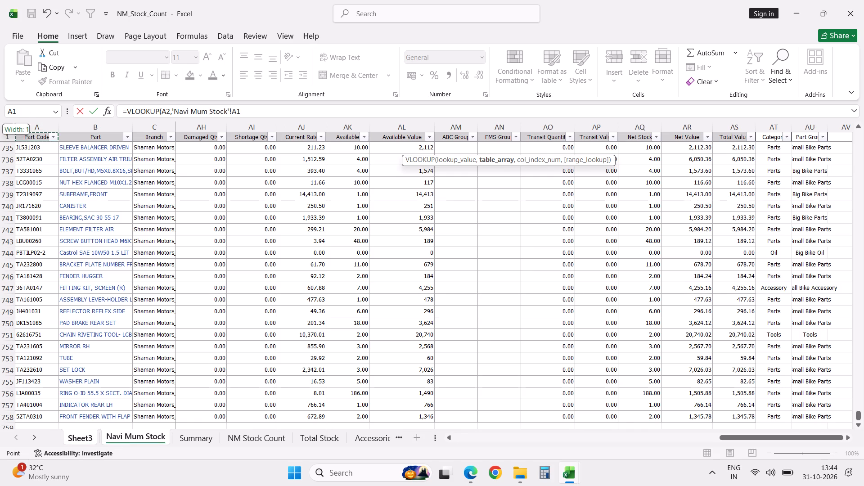
key("ctrl+shift+Down")
type(",36,0")
key("Return")
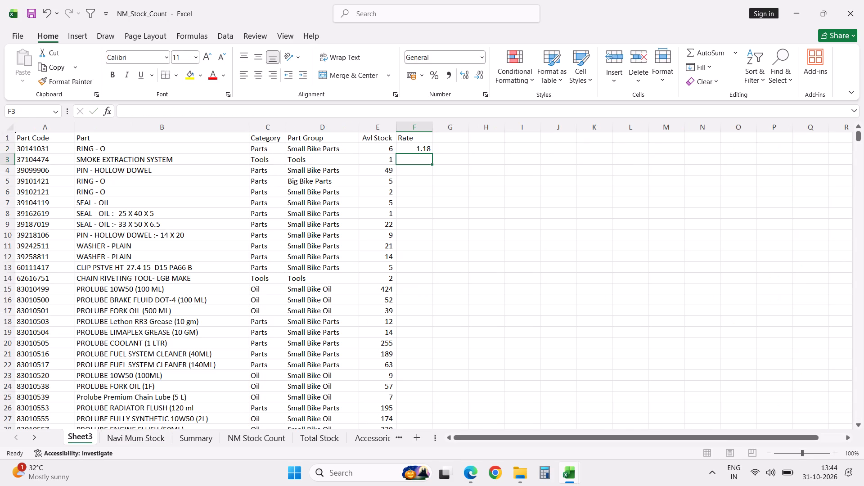
Make the Navi Mum Stock table range in the F2 lookup formula absolute, as $A$1:$AU$758.
left_click(422, 149)
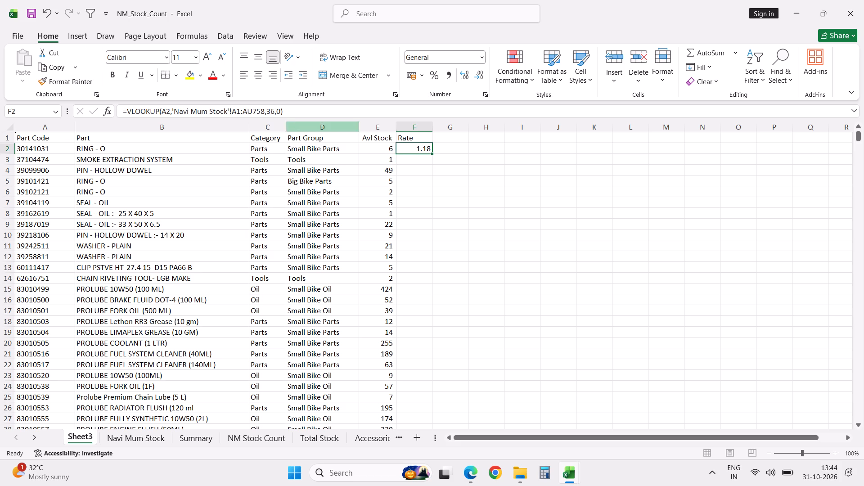
left_click(342, 113)
key("Left")
key("Left")
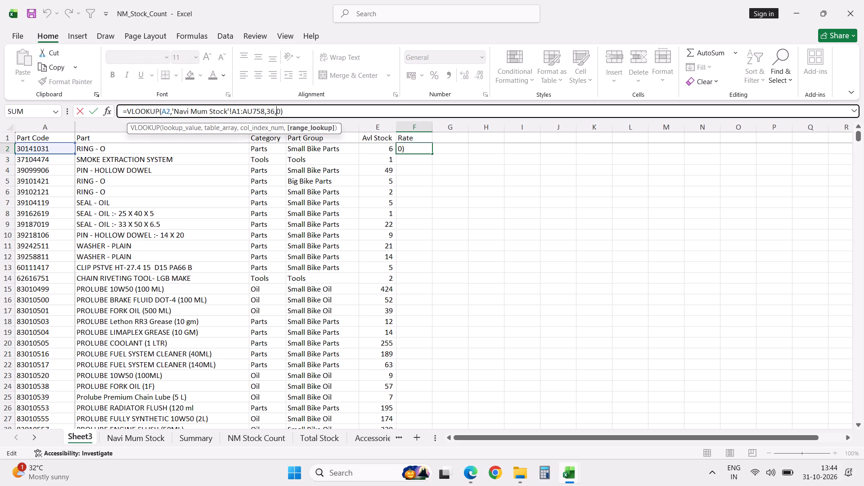
key("Left")
key("Left")
key("Left")
key("Left")
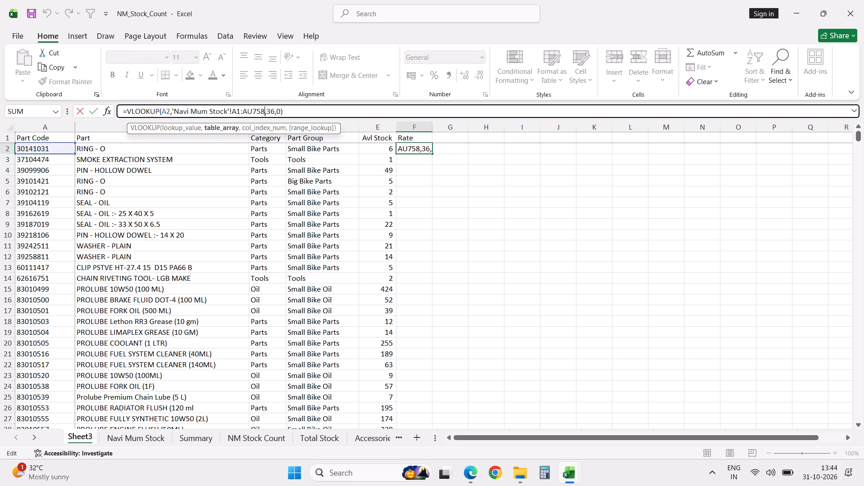
key("shift+Left")
key("shift+Left")
key("shift+Left")
key("shift+Left")
key("shift+Left")
key("shift+Left")
key("shift+Left")
key("shift+Left")
key("shift+Left")
key("shift+Left")
key("shift+Left")
key("shift+Left")
key("shift+Left")
key("shift+Left")
key("shift+Left")
key("shift+Left")
key("shift+Left")
key("shift+Left")
key("shift+Left")
key("shift+Left")
key("shift+Left")
key("shift+Left")
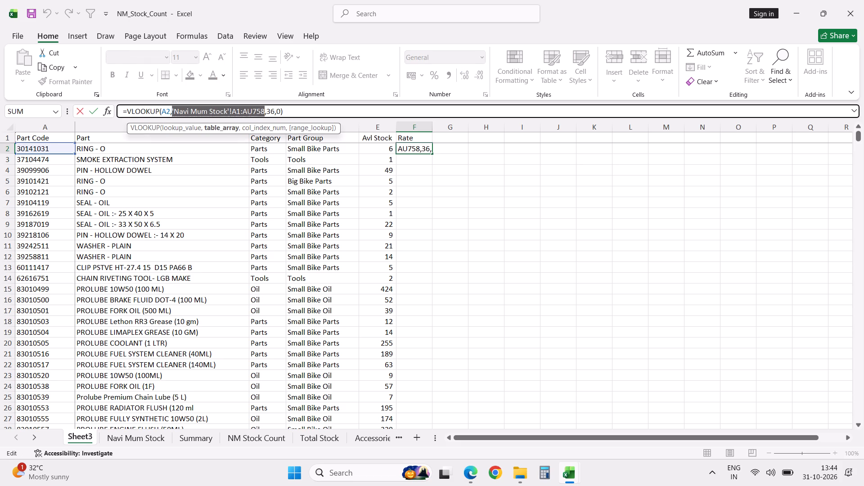
key("F4")
key("Return")
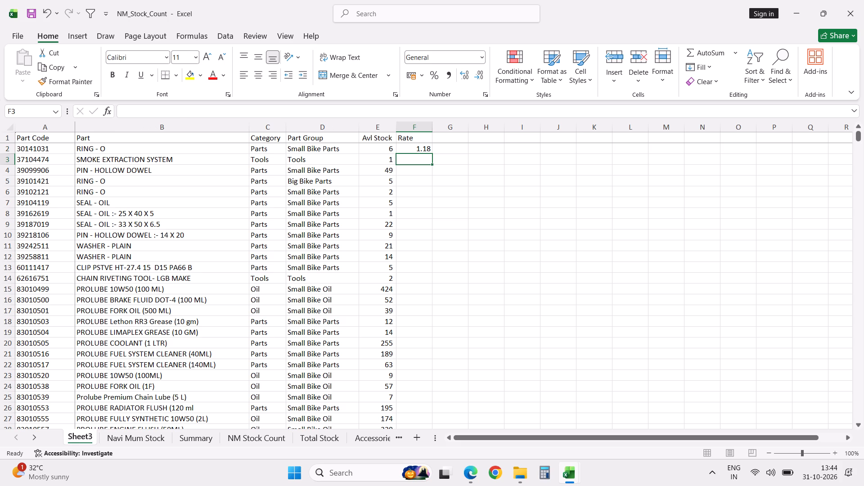
Format F2 in comma style without decimals and fill its Rate formula down through the Grand Total row.
left_click(426, 148)
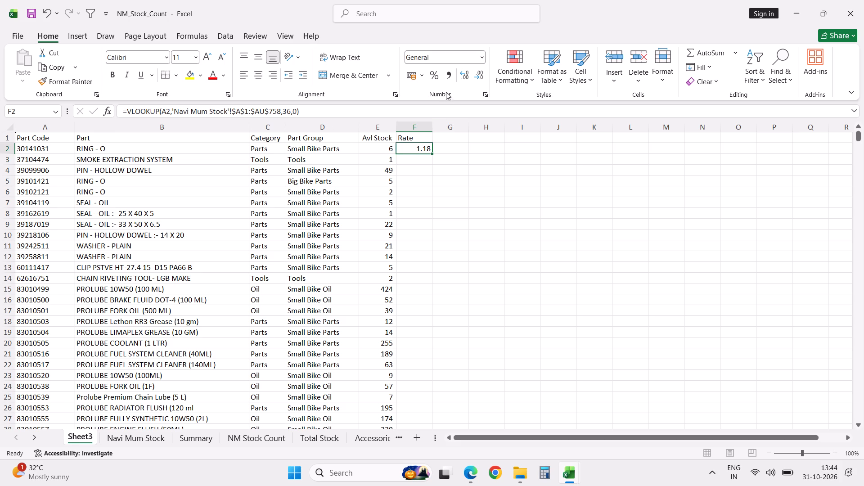
left_click(447, 76)
double_click(480, 77)
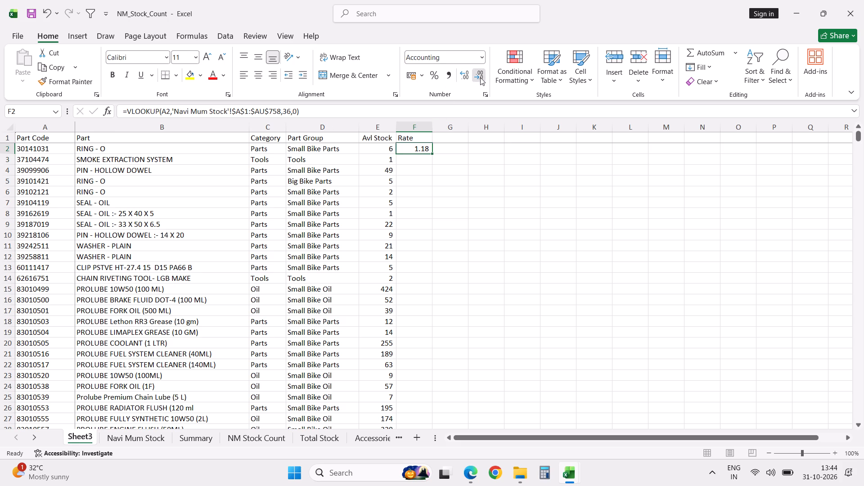
left_click_drag(480, 77, 432, 153)
double_click(432, 153)
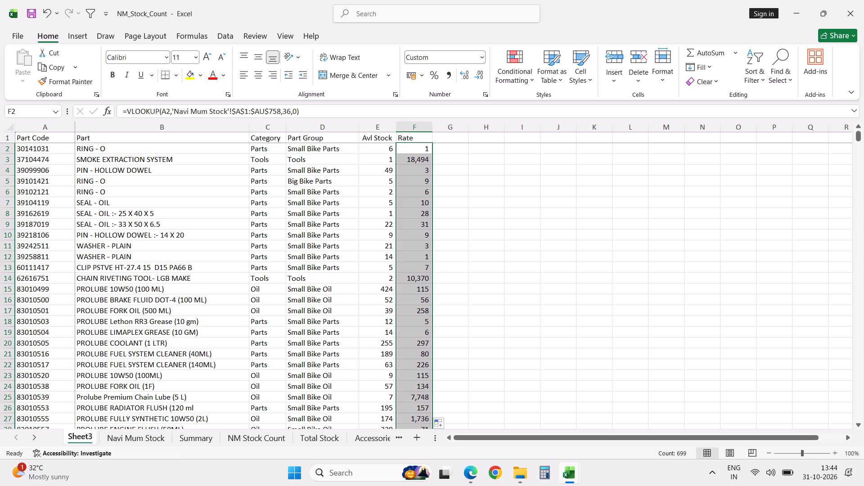
Add filters to the header row and filter the Rate column to show only #N/A.
left_click(423, 136)
type("dff")
left_click(427, 137)
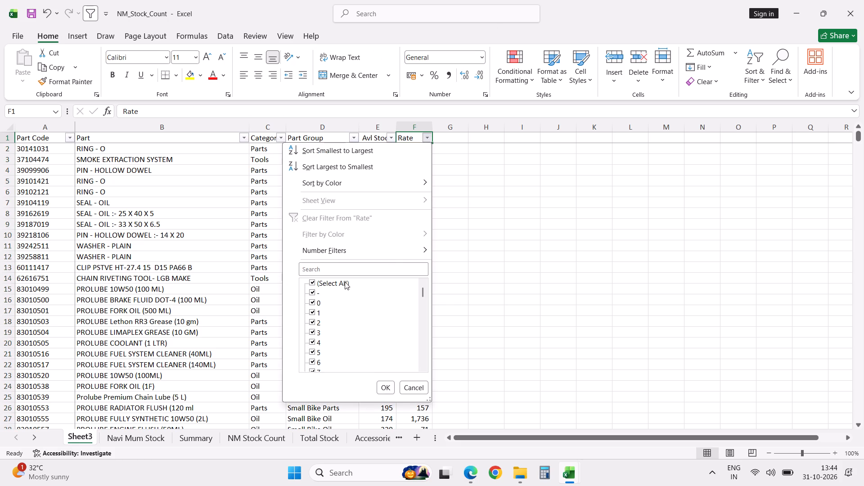
left_click(339, 283)
left_click_drag(424, 295, 426, 364)
left_click(327, 363)
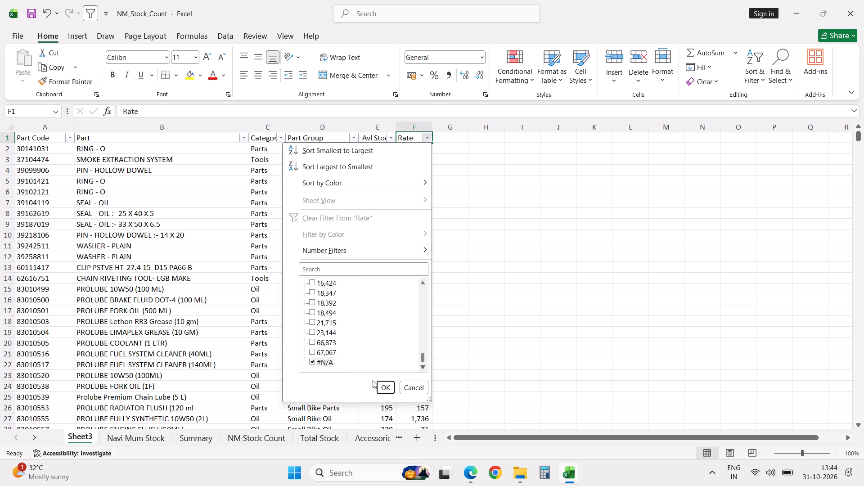
left_click(385, 386)
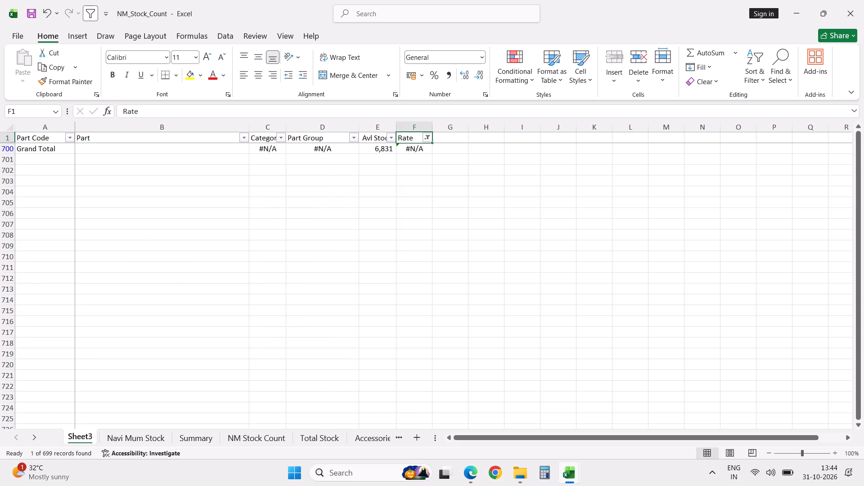
Delete the filtered Grand Total row 700 and show all Rate values again.
left_click(13, 150)
key("ctrl+minus")
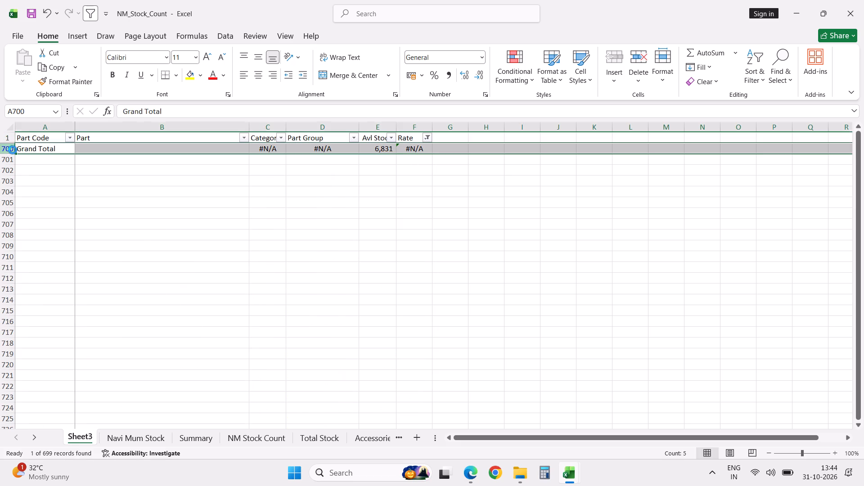
left_click(428, 138)
left_click(340, 285)
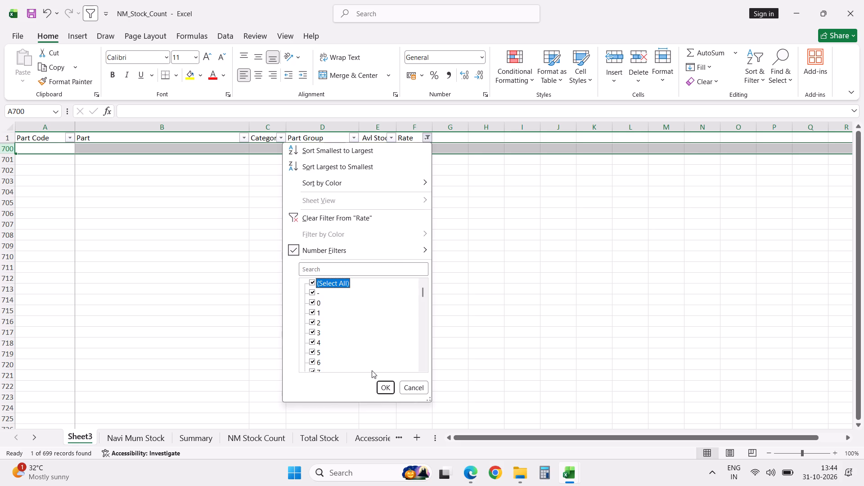
left_click(386, 389)
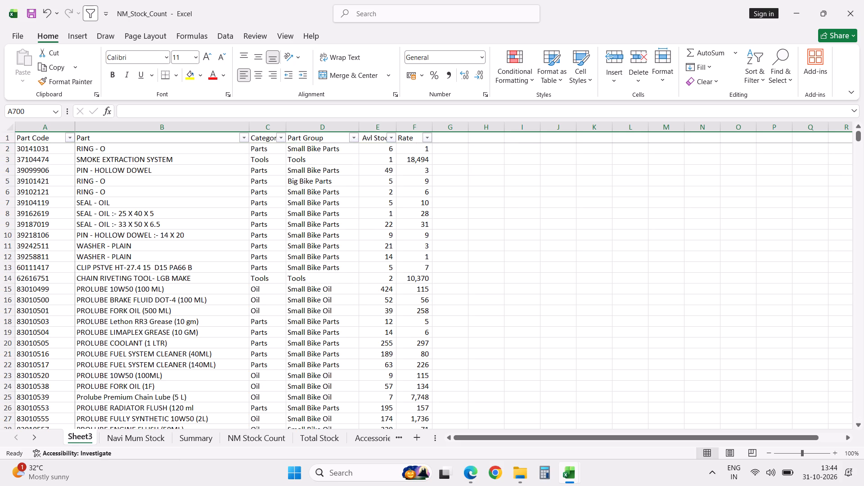
scroll(408, 280, "up", 12)
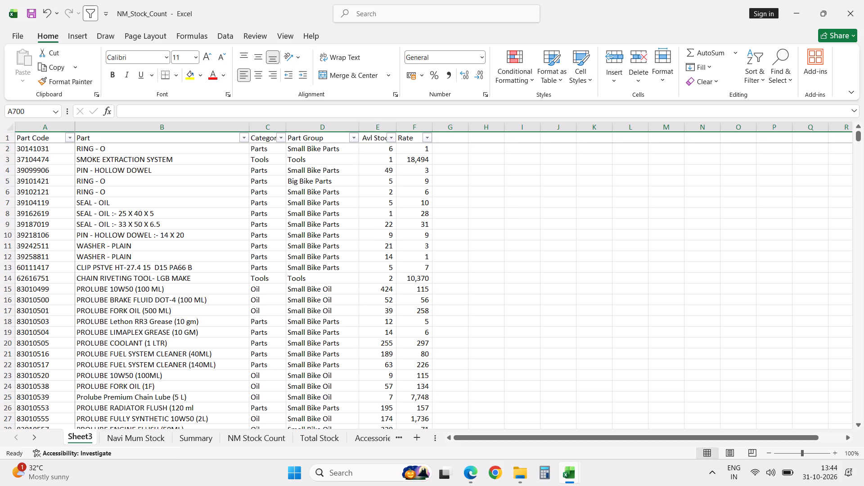
Filter the Rate column to the "-" entries to check those parts, and restore all rows.
left_click(428, 138)
left_click(332, 284)
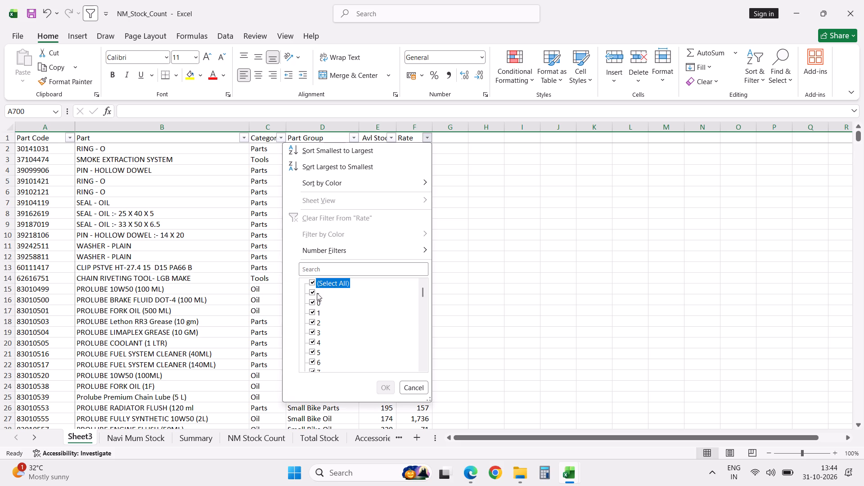
left_click(315, 293)
left_click(385, 385)
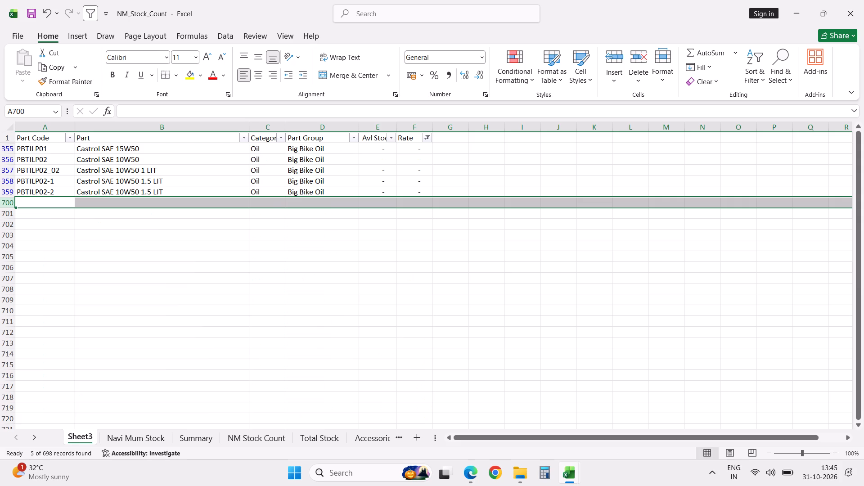
left_click(428, 137)
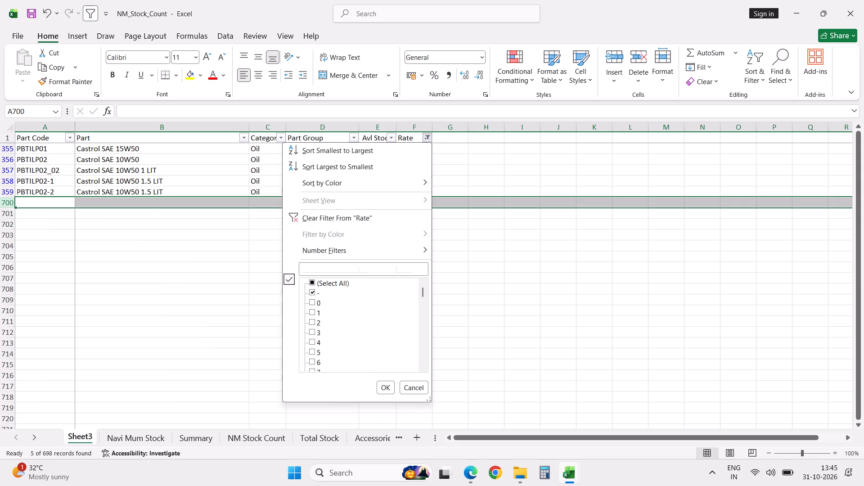
left_click(340, 282)
left_click(384, 388)
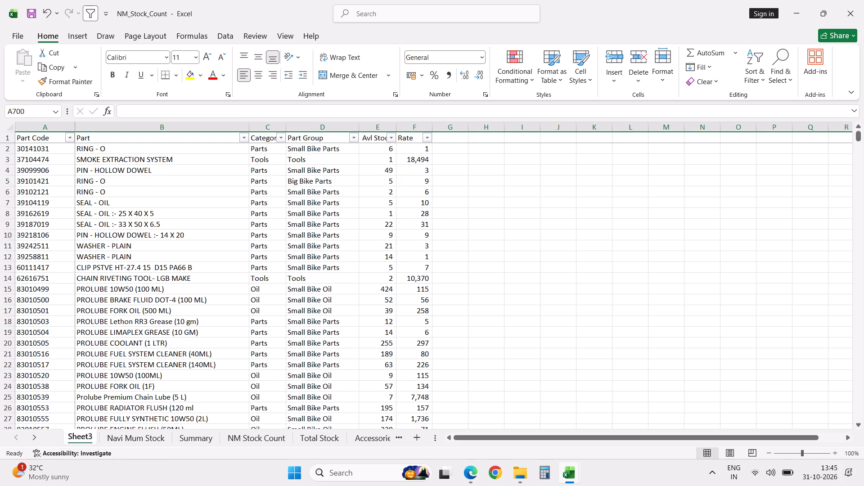
scroll(373, 292, "up", 9)
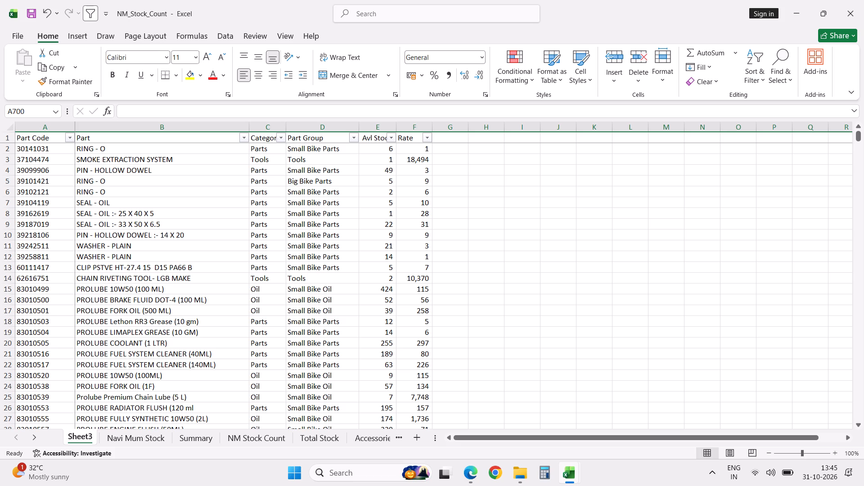
scroll(373, 292, "up", 3)
left_click(452, 140)
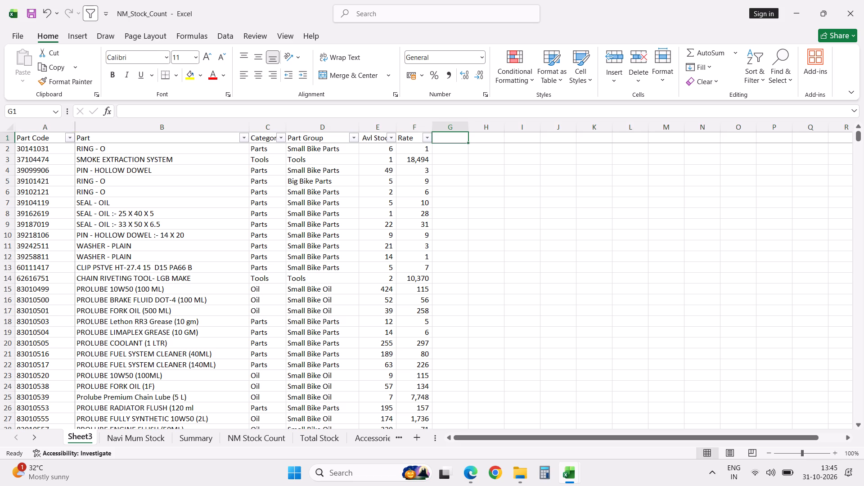
Hide the Total Stock sheet.
left_click(323, 437)
right_click(323, 437)
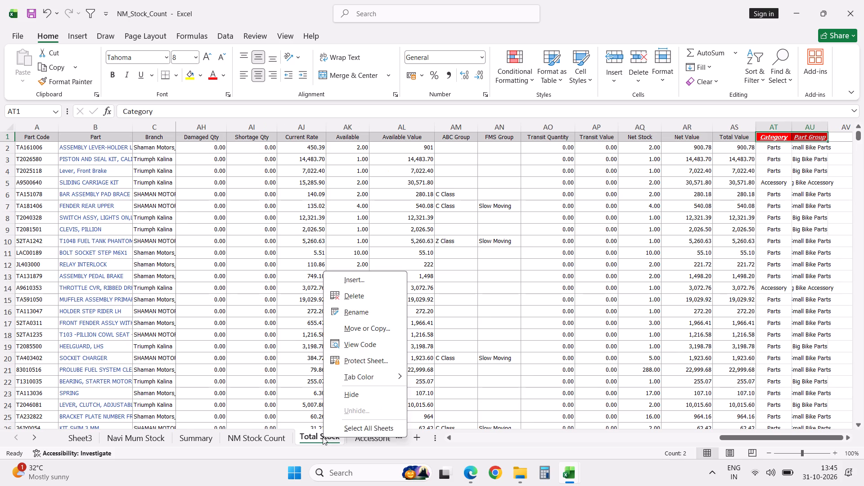
left_click(364, 398)
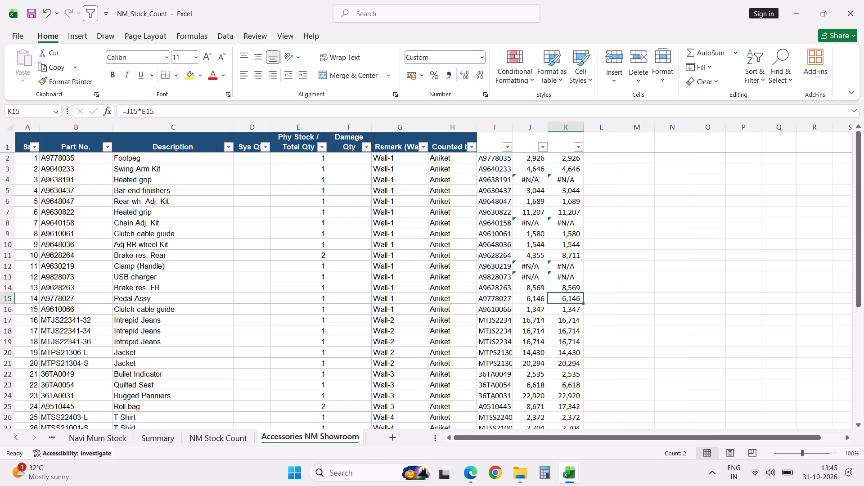
Delete the Summary sheet from the workbook.
left_click(165, 440)
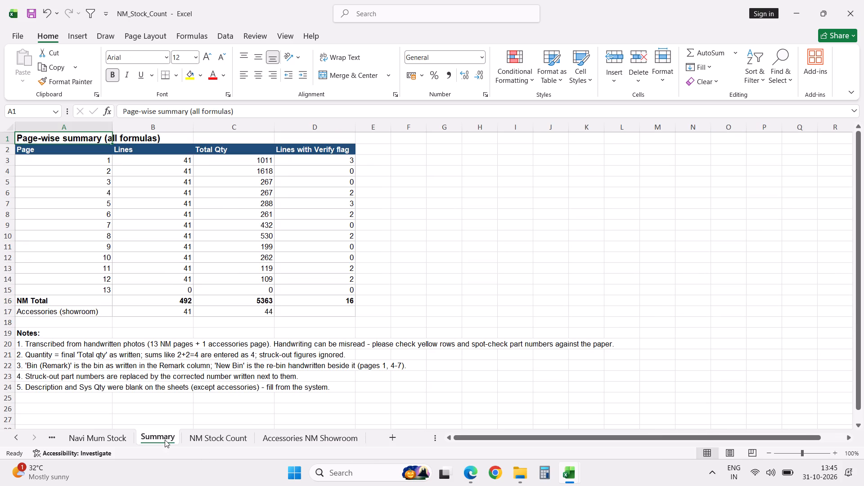
right_click(165, 440)
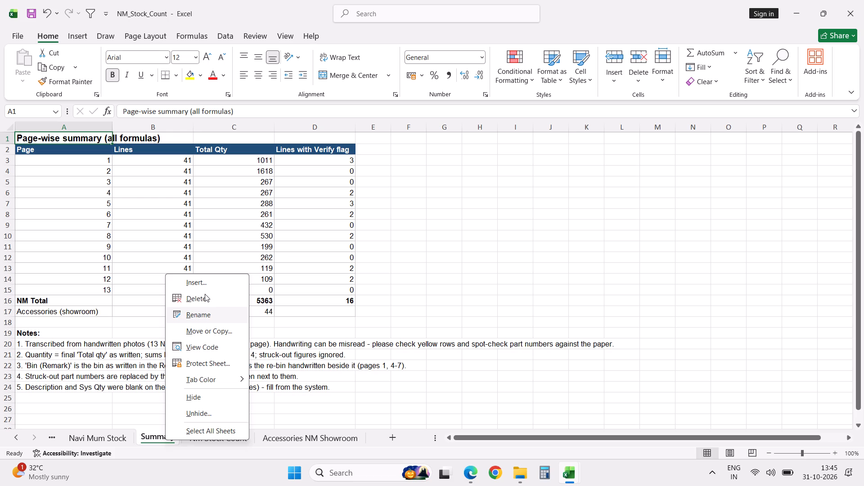
left_click(205, 294)
left_click(451, 258)
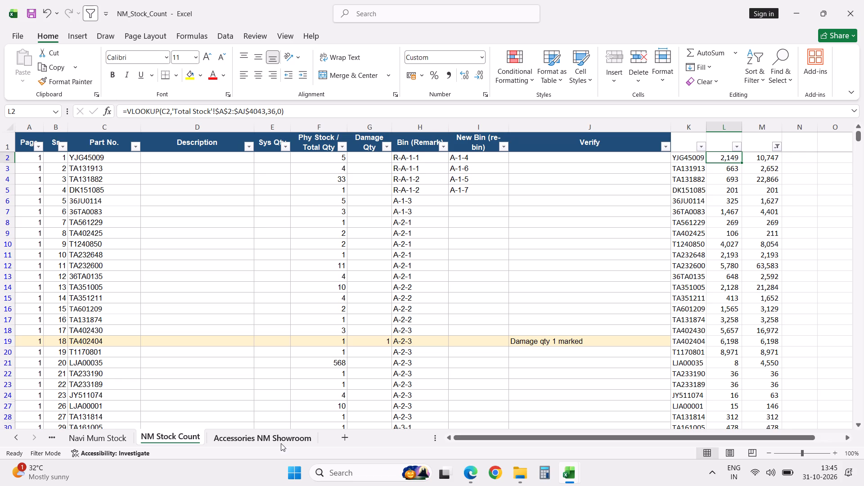
Add a new sheet after NM Stock Count, enter the heading Total Count in A1 and fit column A to it.
left_click(343, 437)
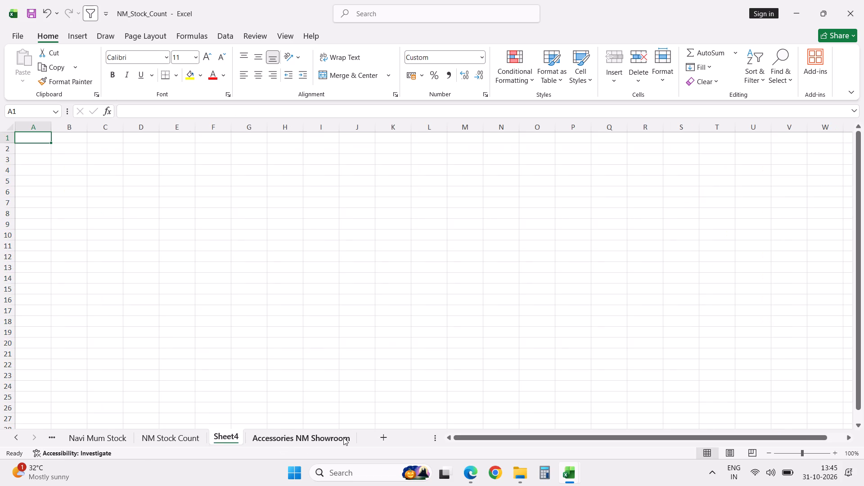
type("Total Count")
key("Return")
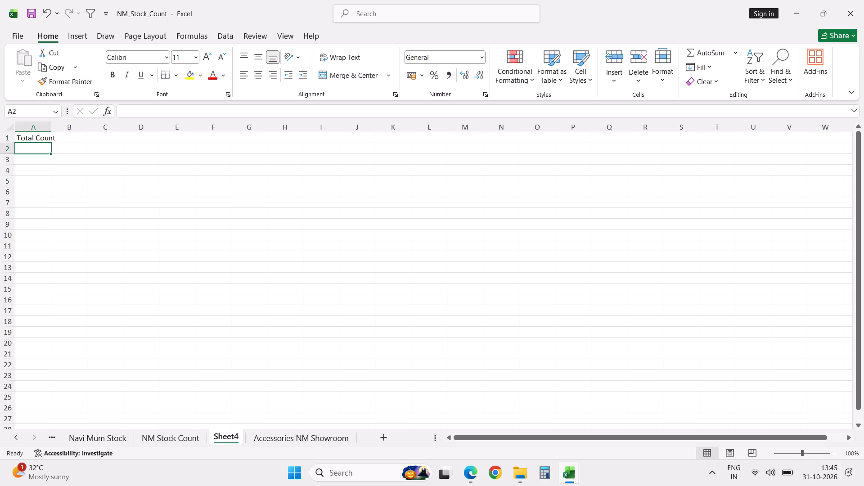
double_click(51, 126)
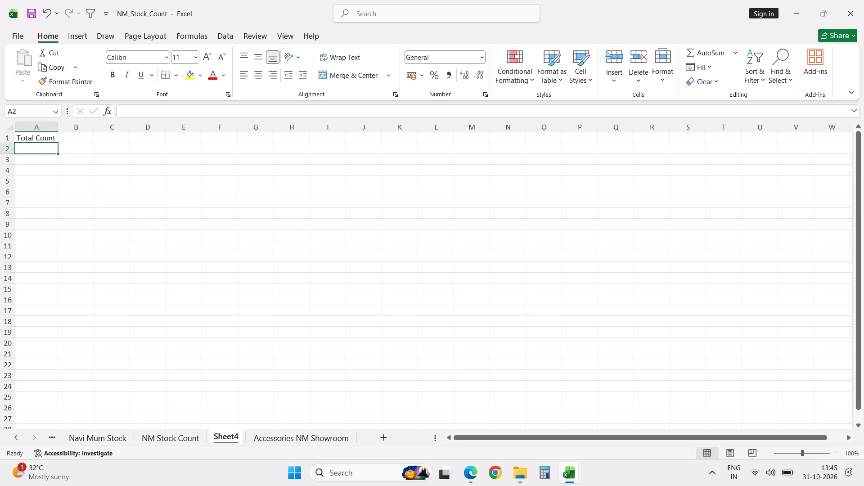
Remove the header-row filters from the NM Stock Count sheet.
left_click(188, 441)
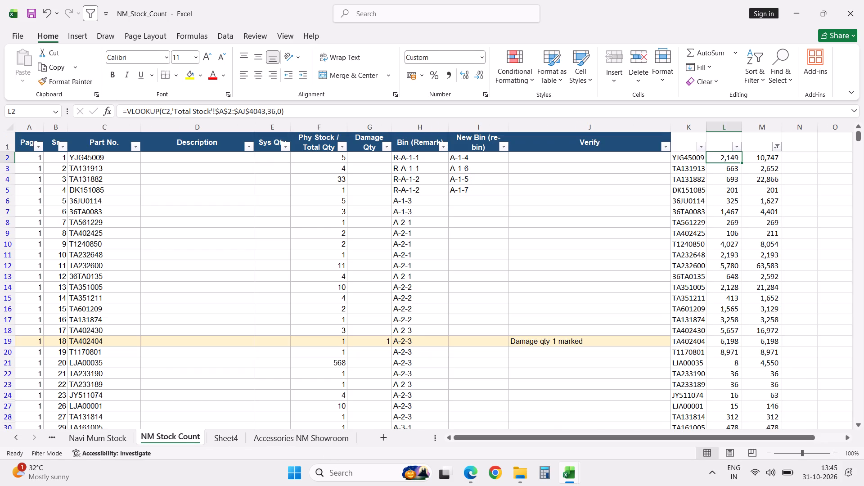
type("dff")
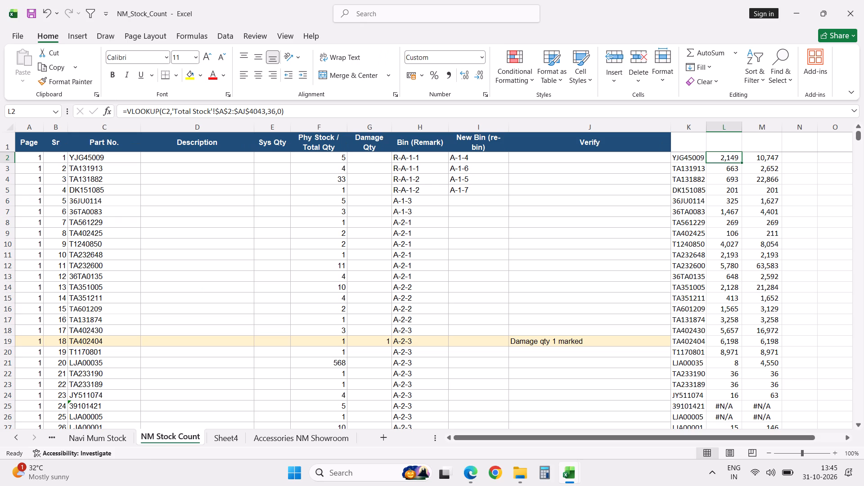
Clear the looked-up rates and calculated values in columns L and M of NM Stock Count, and save the workbook.
left_click(726, 128)
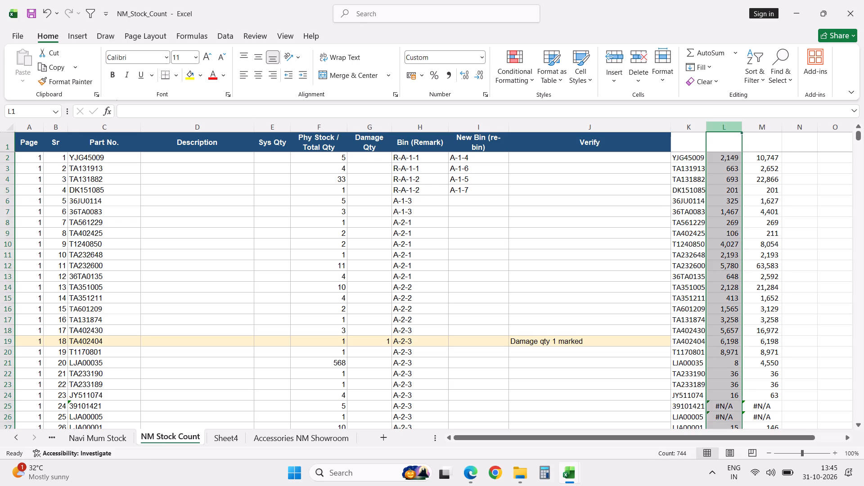
key("shift+Right")
key("Delete")
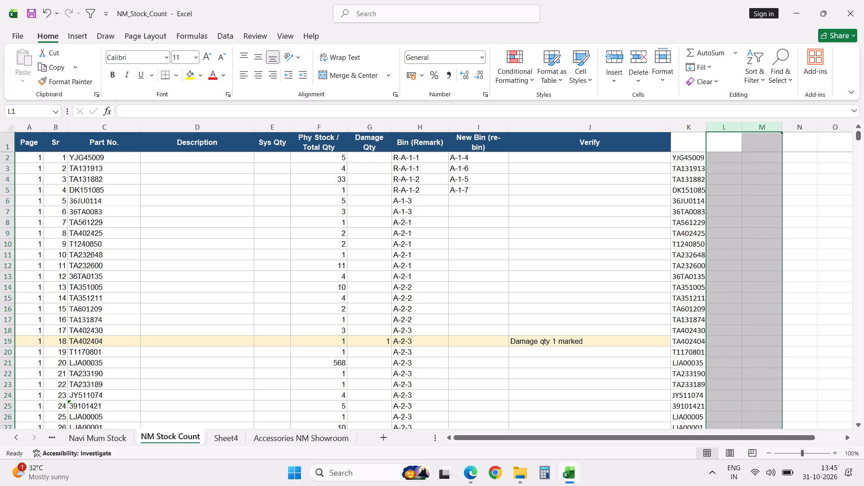
left_click(111, 139)
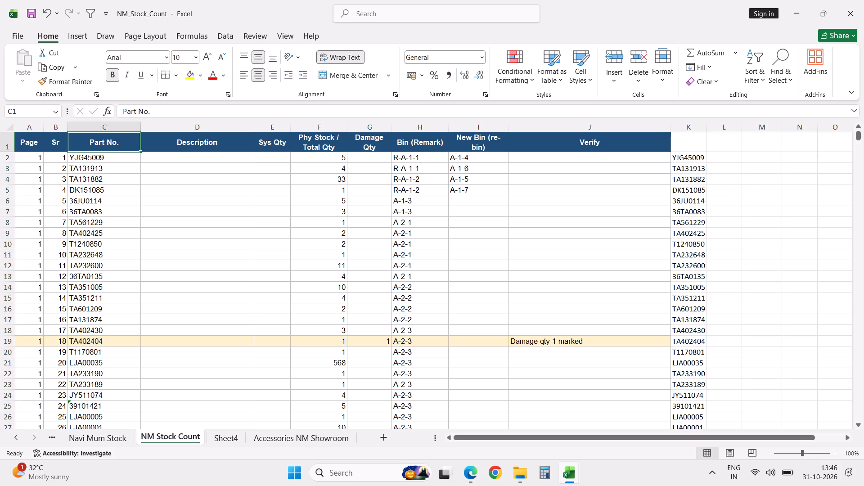
key("Down")
key("ctrl+s")
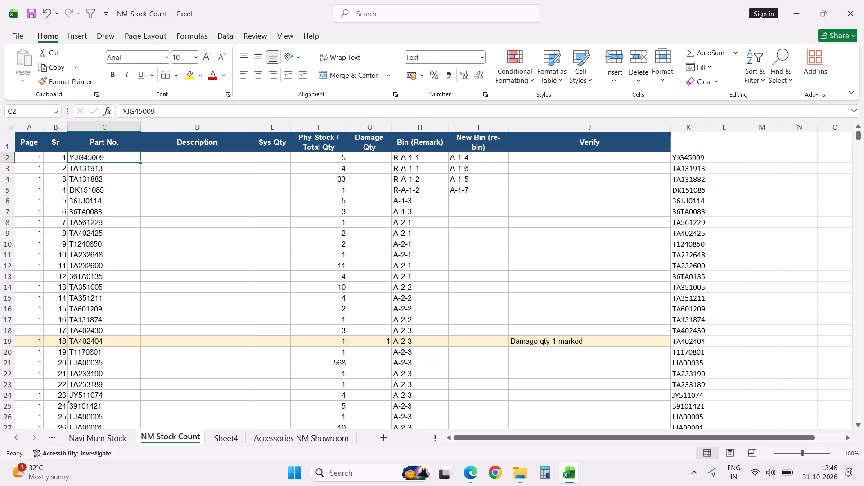
Remove the fill from header row 1 of NM Stock Count and set its font colour to Automatic.
left_click(9, 145)
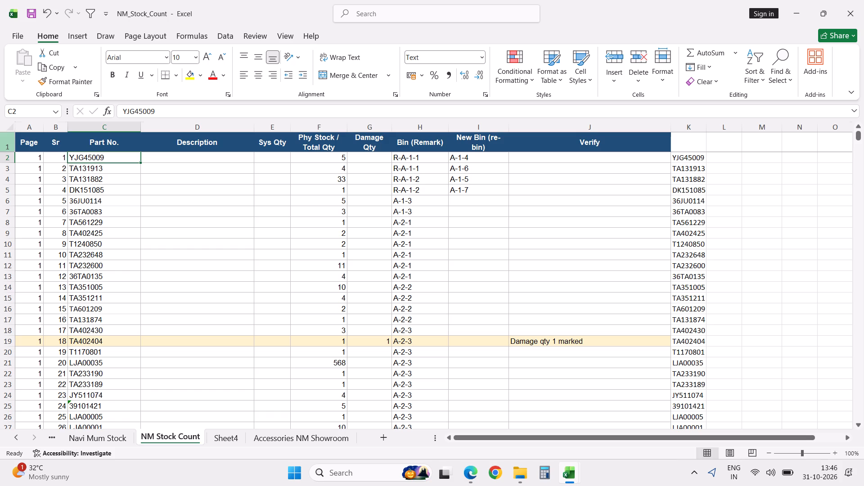
left_click(112, 438)
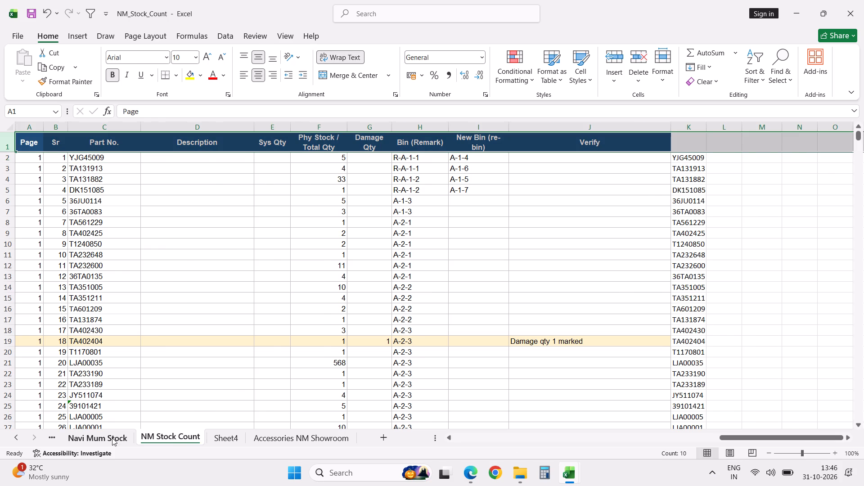
left_click(157, 437)
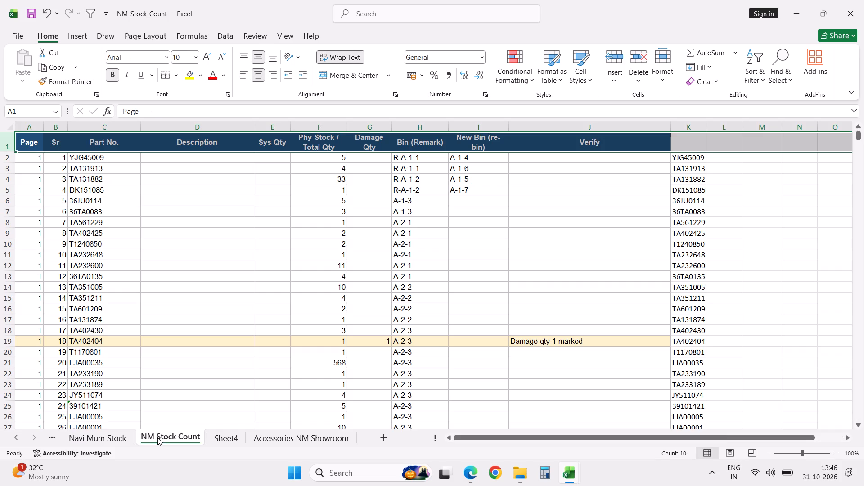
left_click(200, 78)
left_click(229, 265)
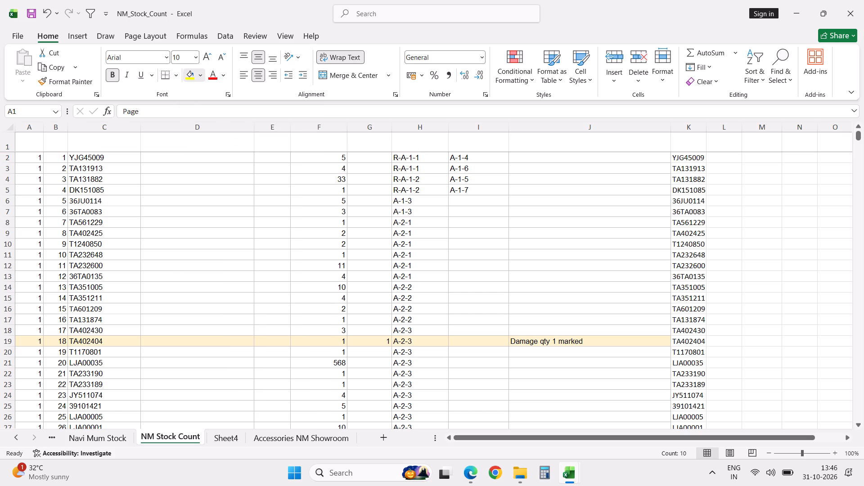
left_click(225, 76)
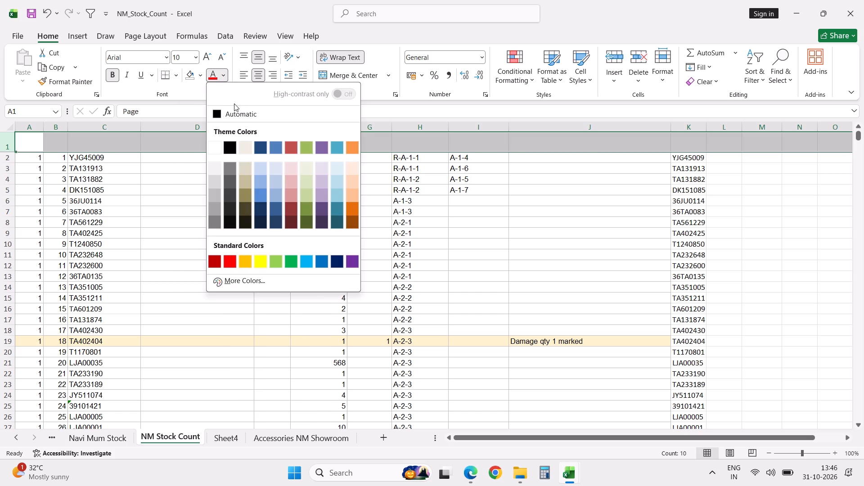
left_click(236, 112)
left_click(272, 260)
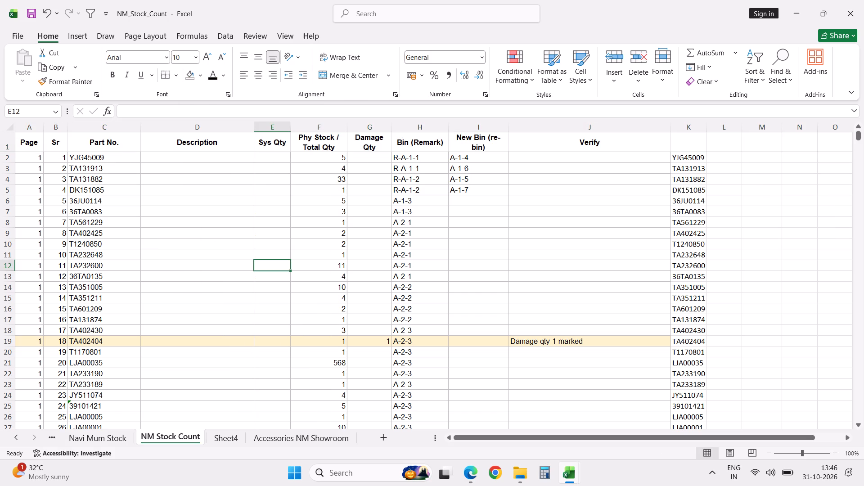
Remove the fill colour from all cells of the NM Stock Count sheet.
key("ctrl+a")
key("ctrl+a")
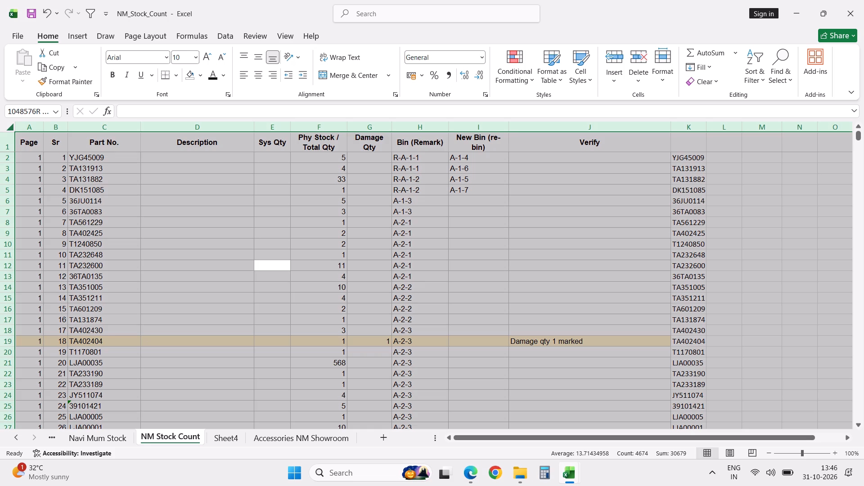
left_click(188, 80)
left_click(221, 288)
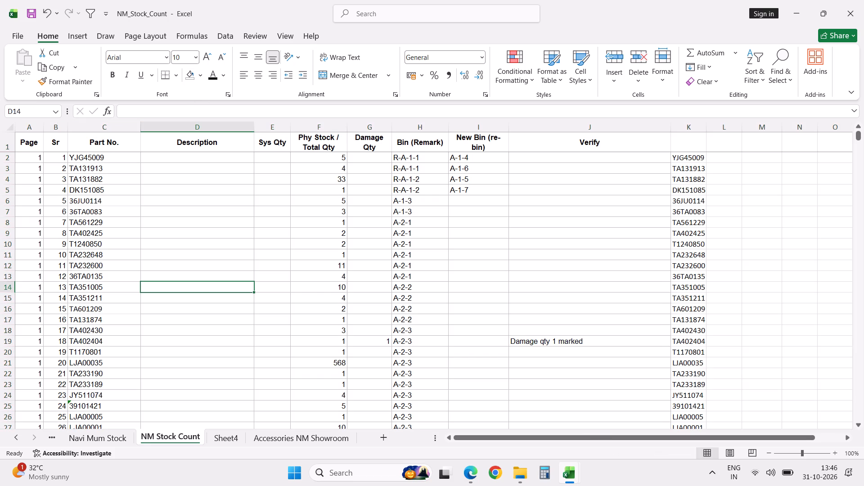
Add filters to the header row of the NM Stock Count sheet.
left_click(24, 147)
key("alt+d")
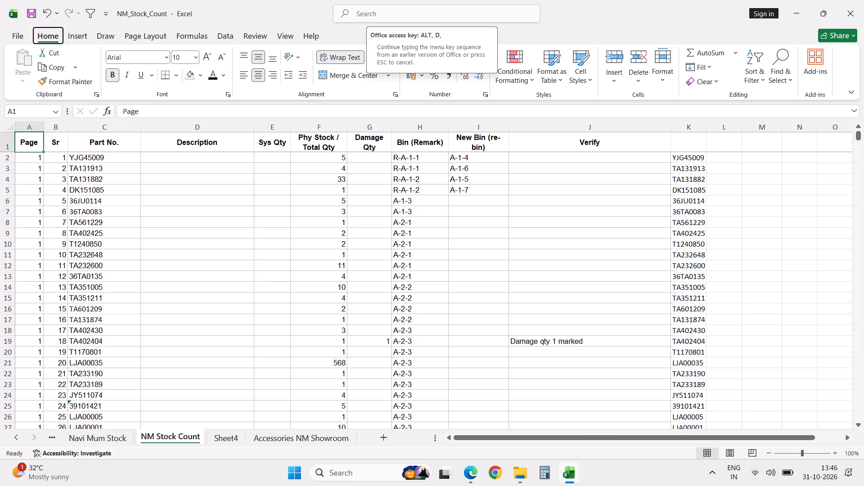
type("ff")
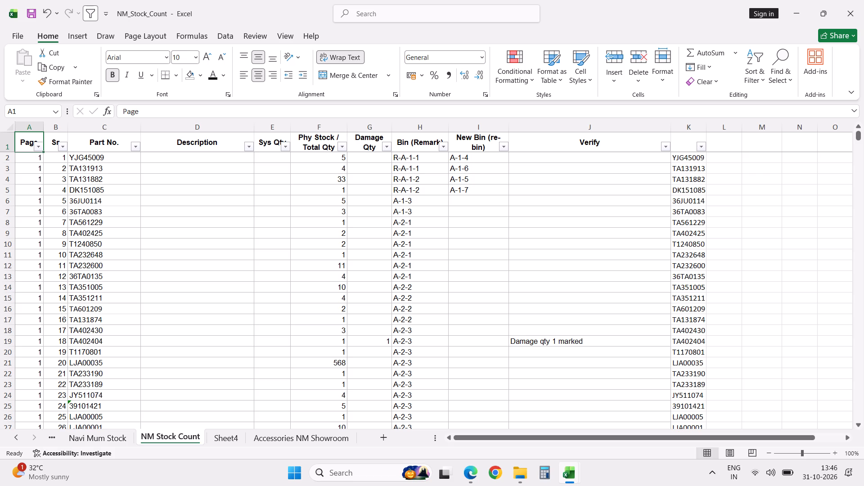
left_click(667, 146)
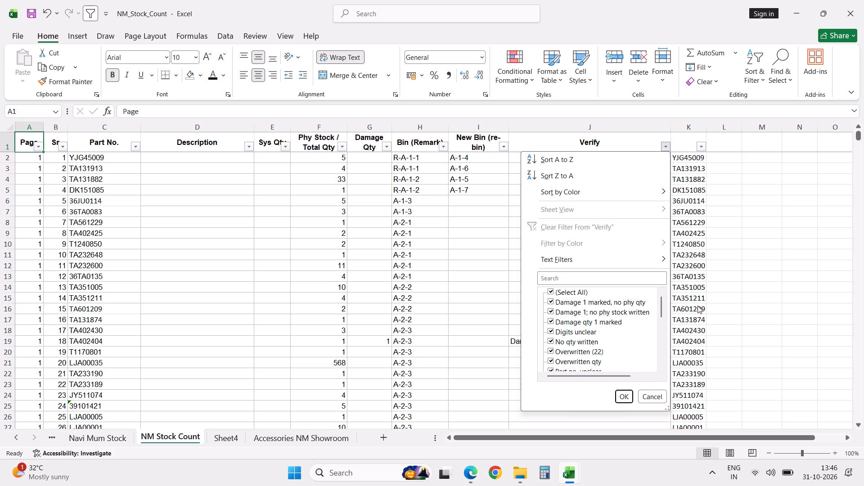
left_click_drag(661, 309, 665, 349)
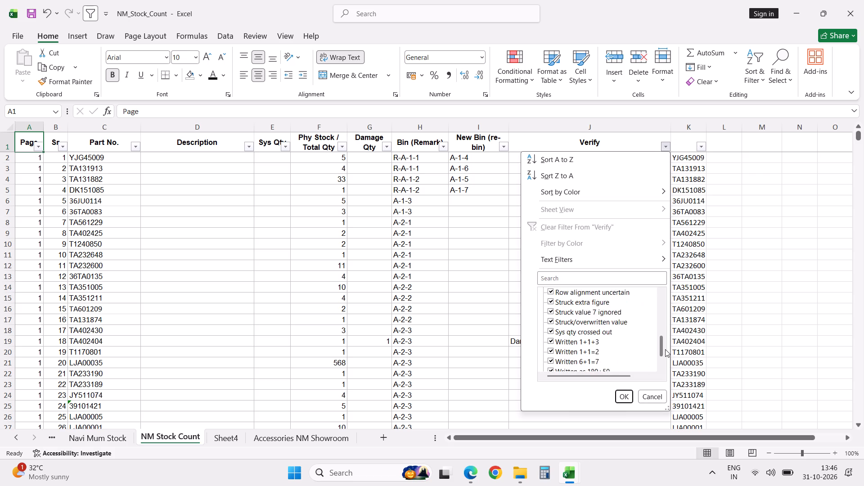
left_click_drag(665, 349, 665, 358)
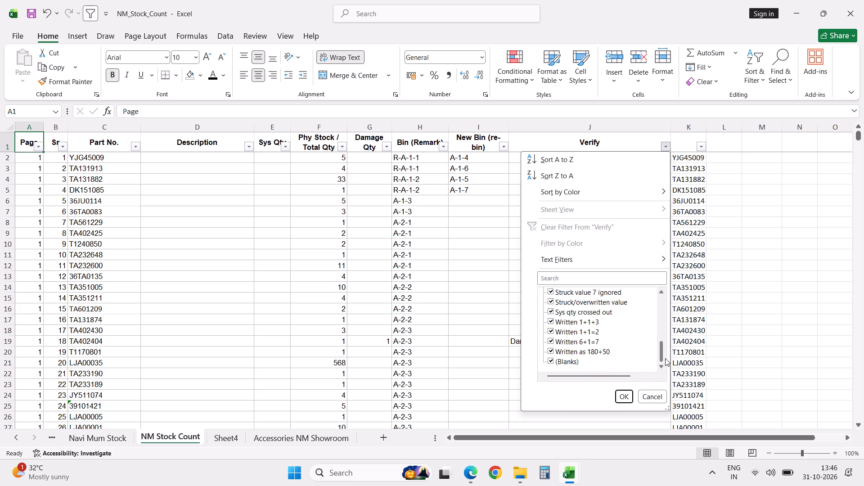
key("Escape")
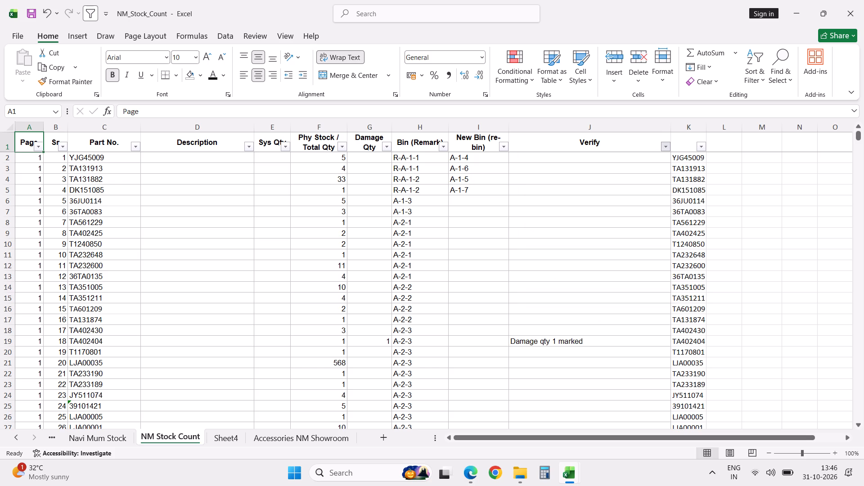
Save the workbook.
left_click(378, 307)
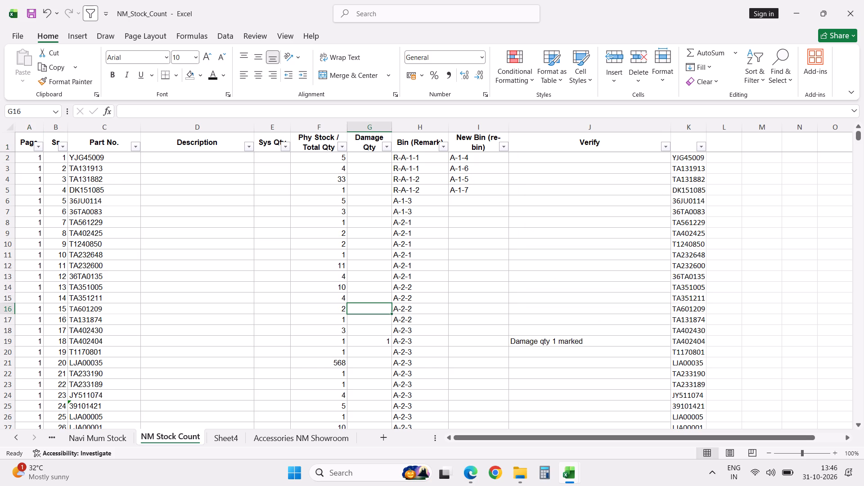
scroll(261, 304, "up", 10)
key("ctrl+s")
Copy the whole Part No. column with its header from NM Stock Count into Sheet4, starting at A2.
left_click(104, 148)
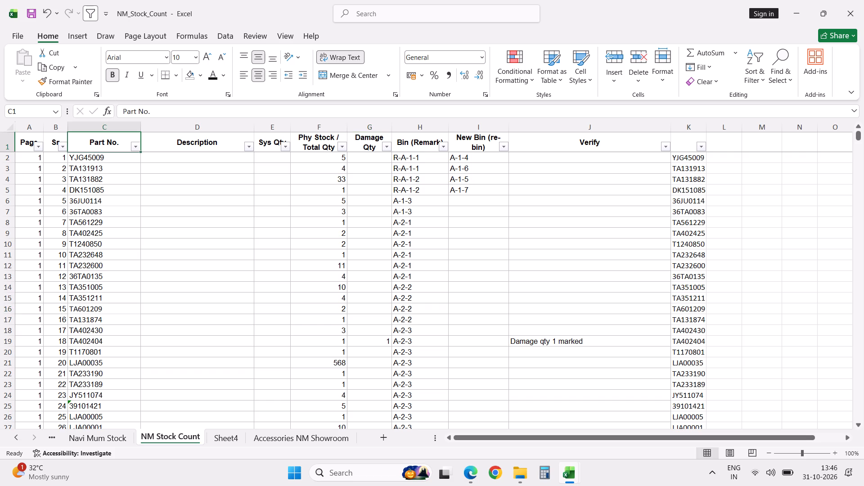
key("ctrl+shift+Down")
key("ctrl+c")
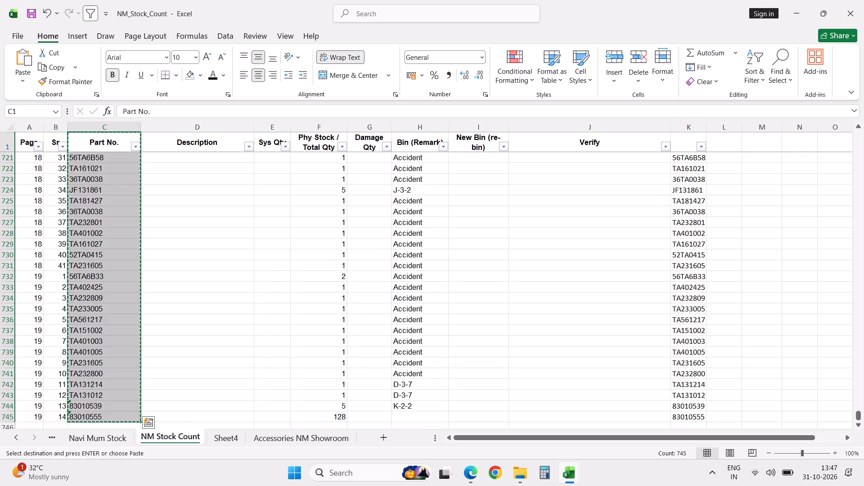
left_click(228, 437)
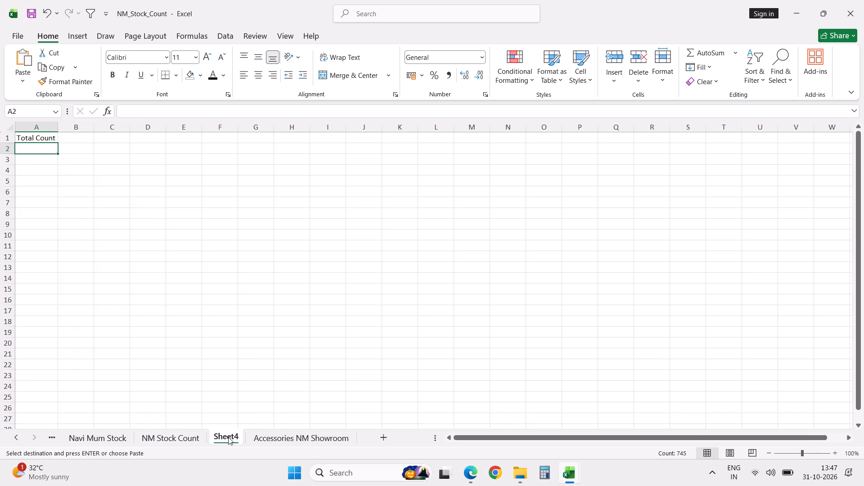
key("ctrl+v")
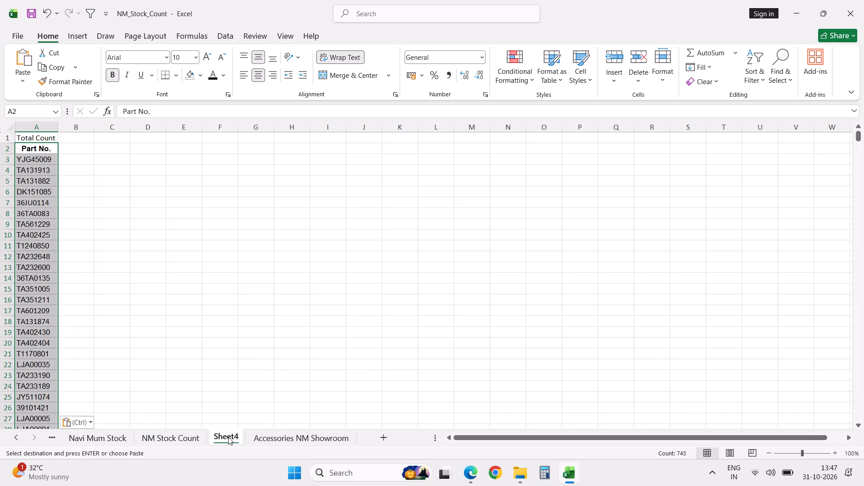
Clear the Total Count heading in Sheet4 and delete its row so Part No. becomes the first row.
left_click(26, 138)
key("Delete")
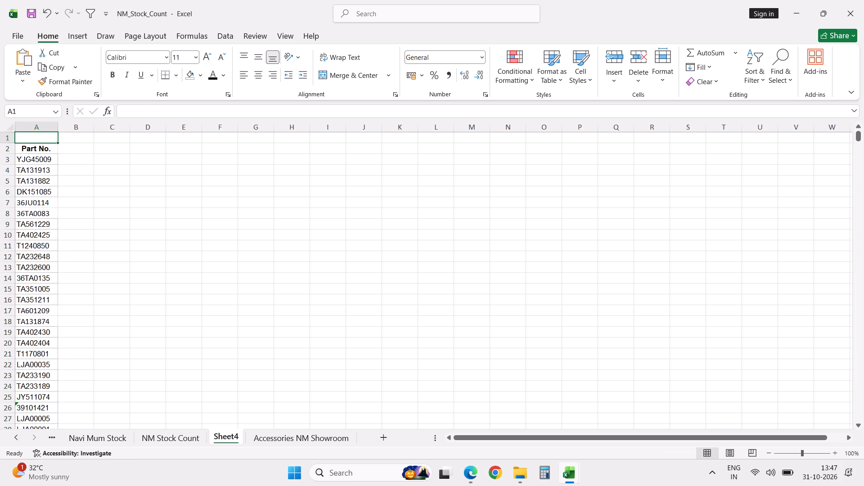
left_click(11, 136)
key("ctrl+minus")
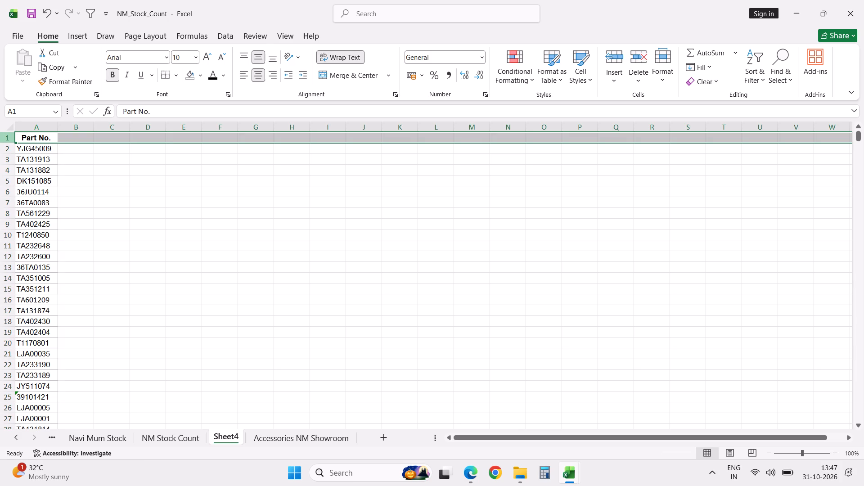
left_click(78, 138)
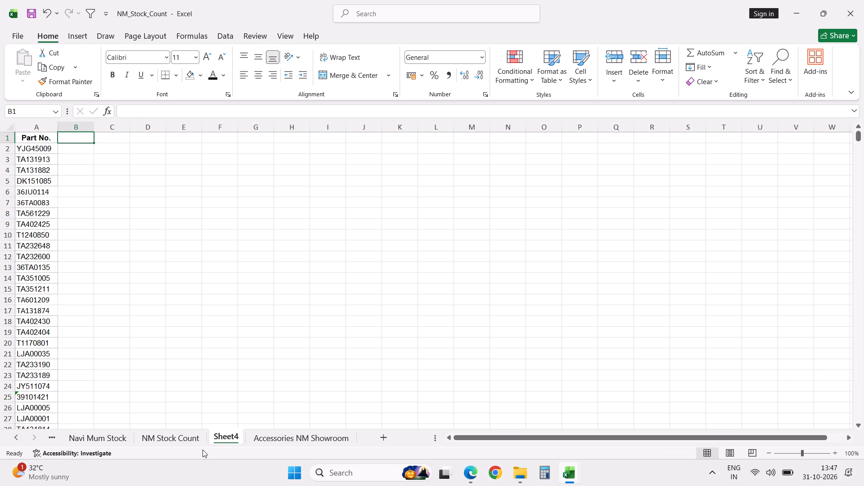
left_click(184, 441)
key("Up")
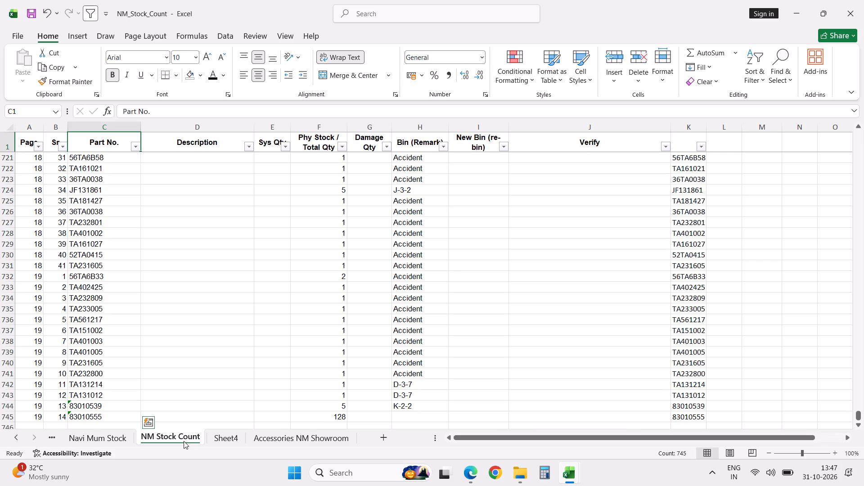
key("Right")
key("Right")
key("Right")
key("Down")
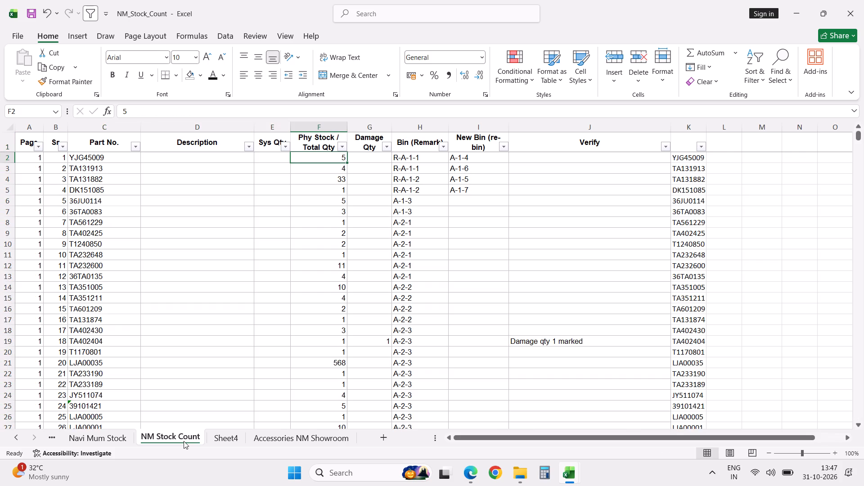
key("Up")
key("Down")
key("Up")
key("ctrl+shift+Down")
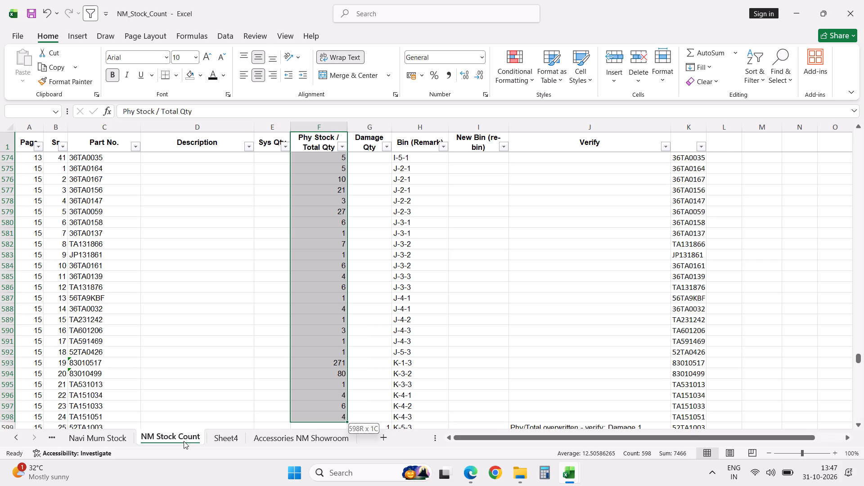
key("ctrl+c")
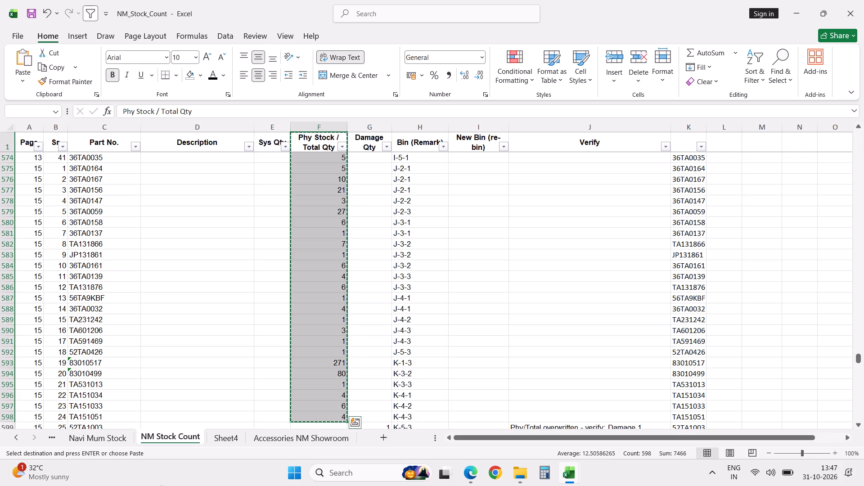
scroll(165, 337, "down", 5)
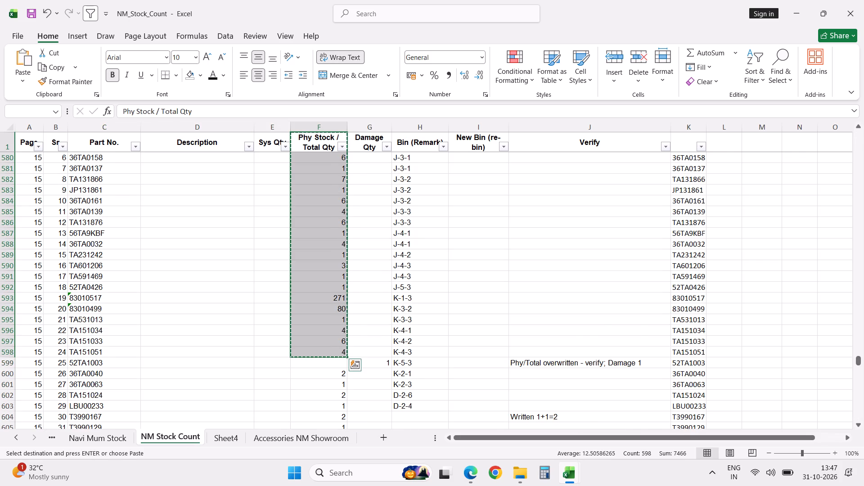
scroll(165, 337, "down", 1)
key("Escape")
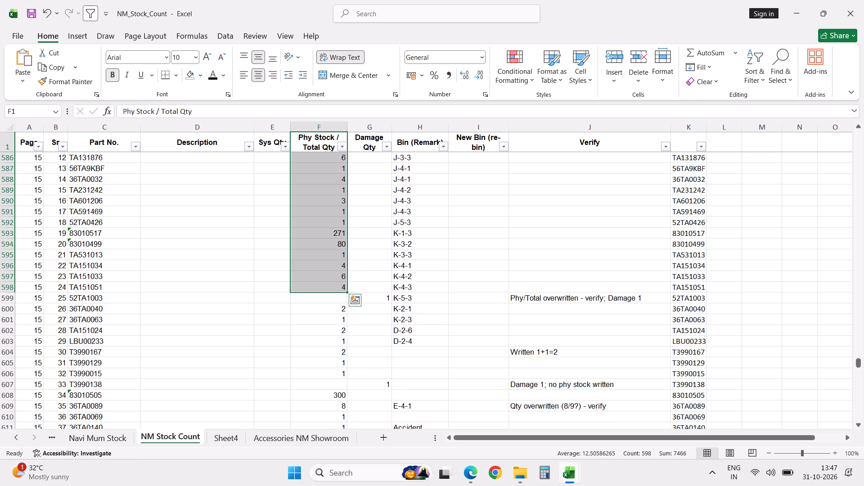
Enter 0 in the blank Phy Stock / Total Qty cells for parts 52TA1003 and T3990138.
left_click(330, 301)
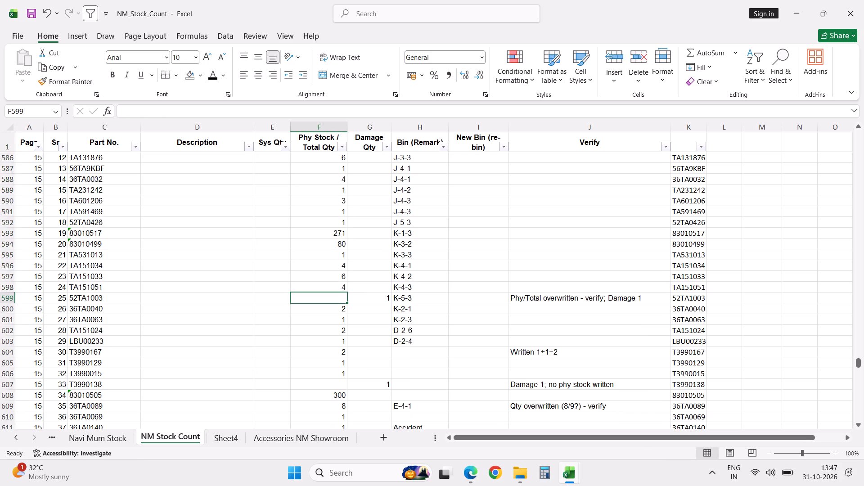
key("0")
key("Return")
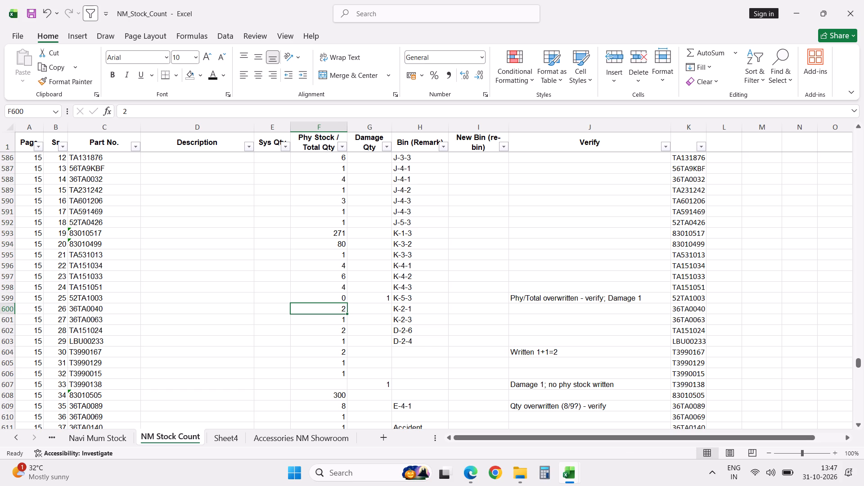
key("ctrl+Down")
key("Down")
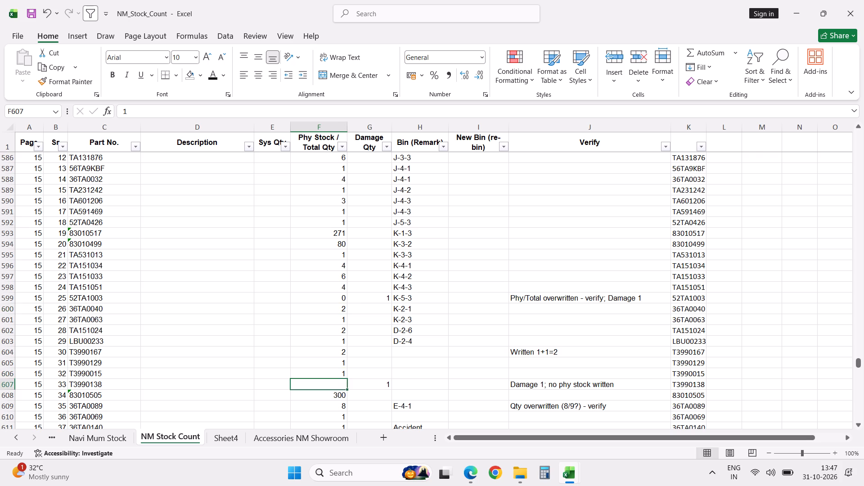
key("0")
key("Return")
Check the rest of the Phy Stock / Total Qty column down to its last row for blank cells.
key("ctrl+Right")
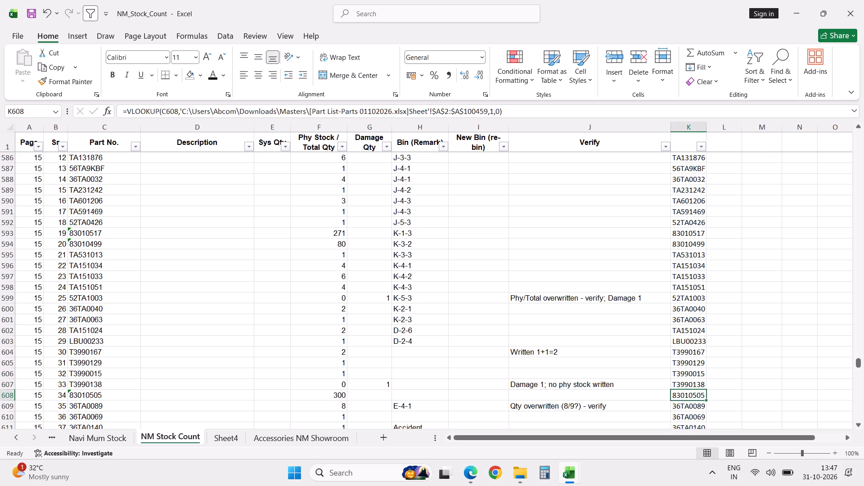
key("Right")
key("Left")
key("Left")
key("Left")
key("Left")
key("Left")
key("Left")
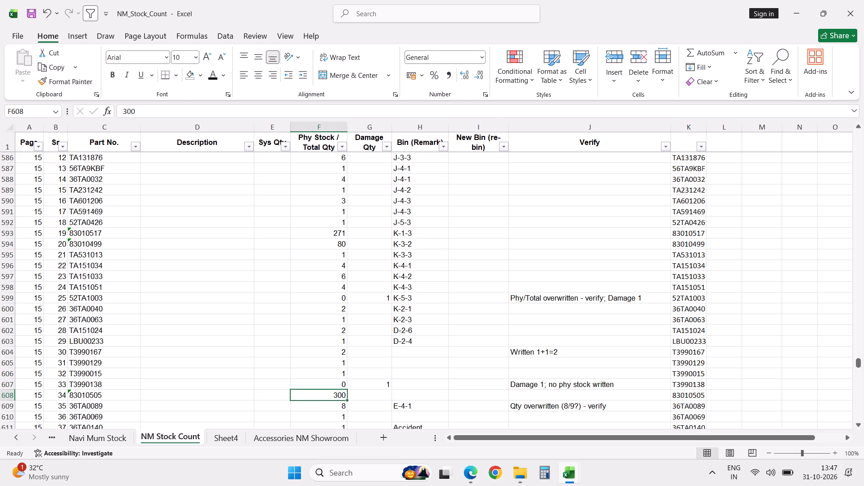
key("ctrl+Down")
key("Down")
key("Down")
key("Up")
key("Up")
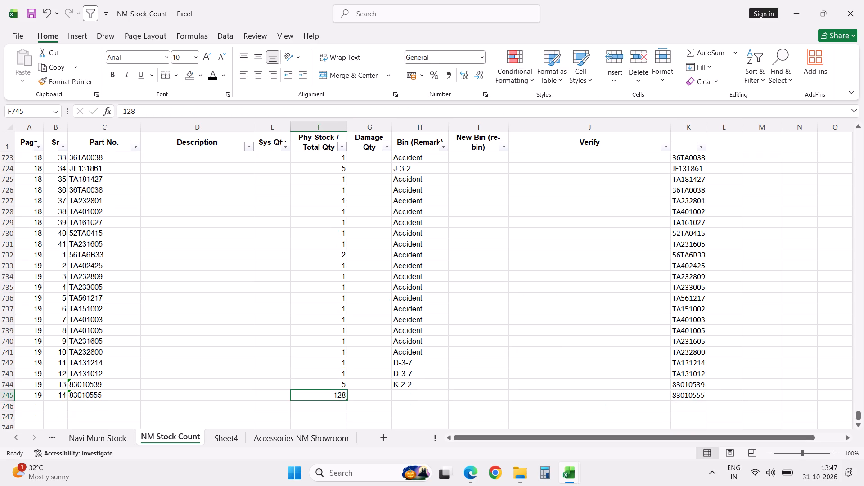
key("ctrl+Up")
key("Down")
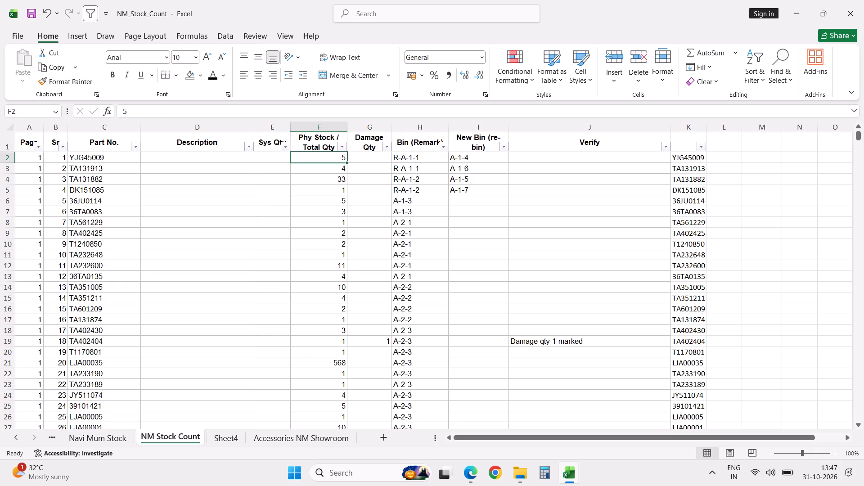
Filter the Damage Qty column to exclude blanks and review the rows with damaged quantities.
left_click(389, 147)
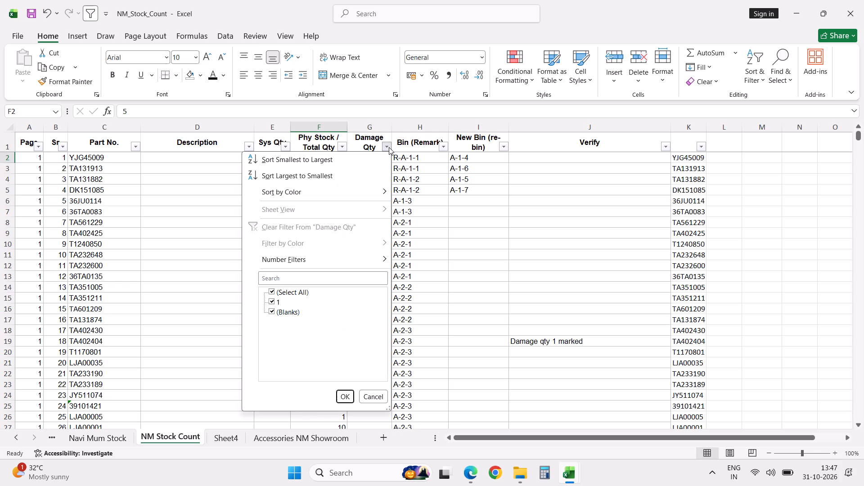
left_click(293, 315)
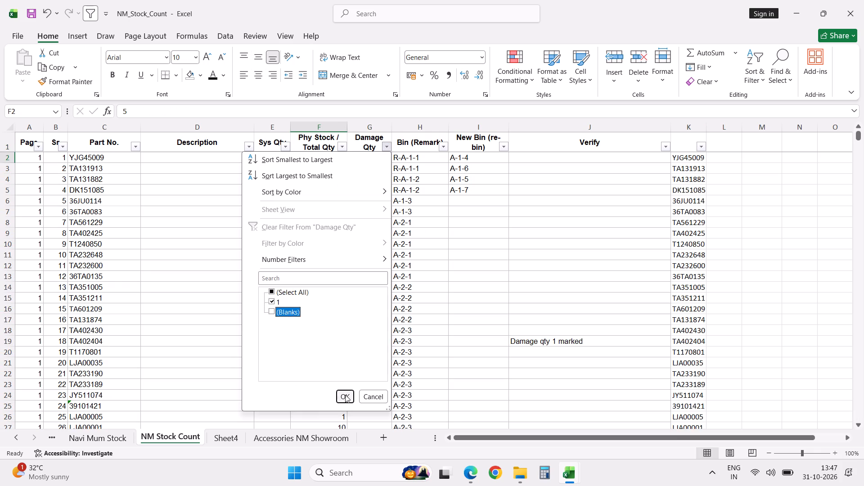
left_click(346, 396)
scroll(366, 322, "up", 2)
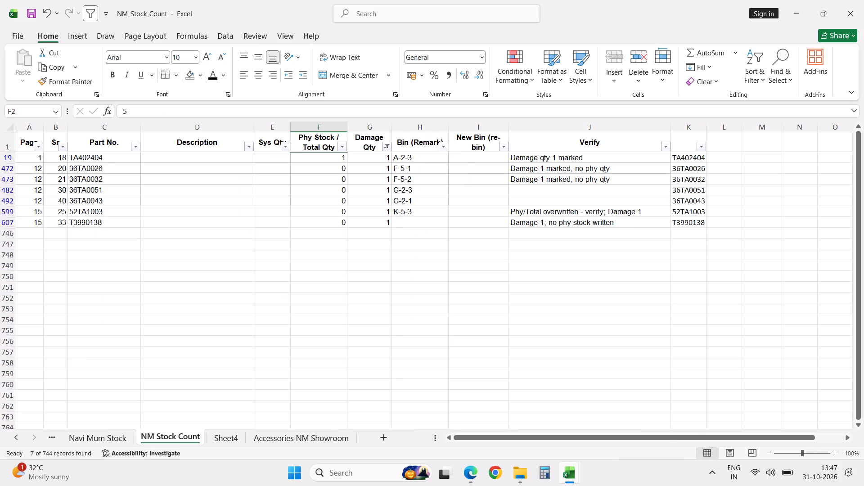
scroll(366, 322, "up", 10)
Remove the filters from the NM Stock Count header row.
key("alt+d")
type("ff")
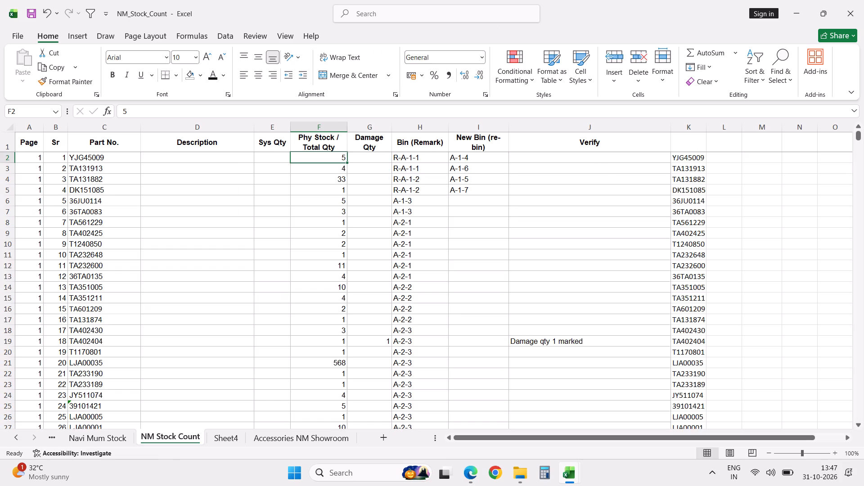
Insert a new column before Bin (Remark) and give it the heading Total.
left_click(415, 125)
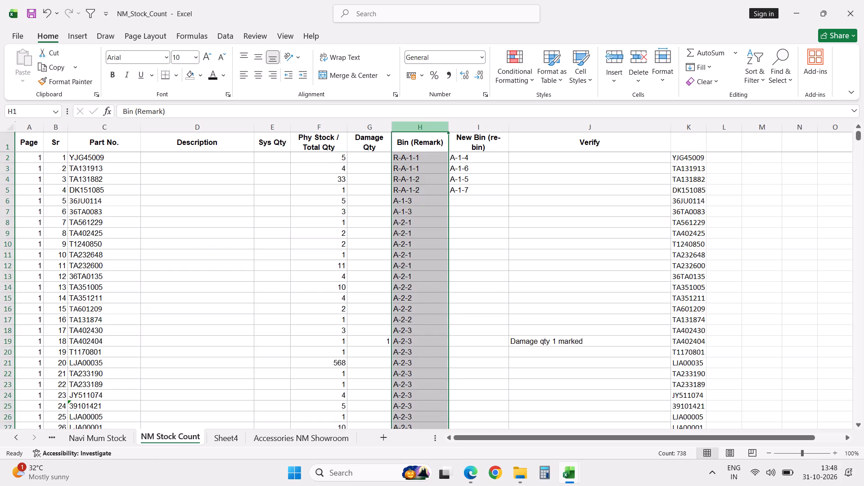
key("ctrl+plus")
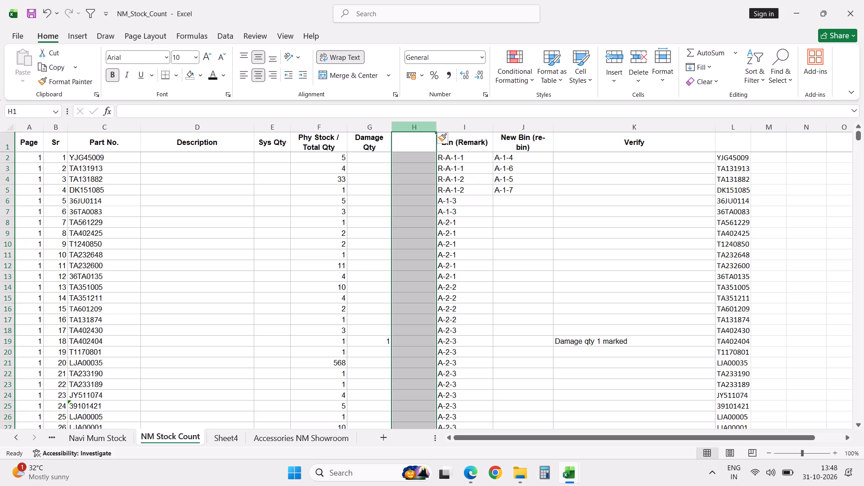
left_click(414, 144)
type("Tp")
key("BackSpace")
type("otal")
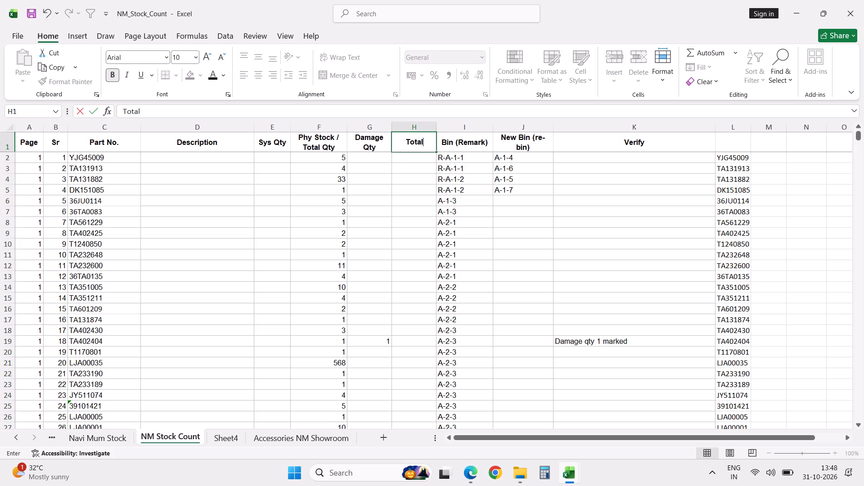
key("Return")
Calculate Total as =F2+G2, adding physical stock and damage quantity, and fill the formula down all part rows.
key("equal")
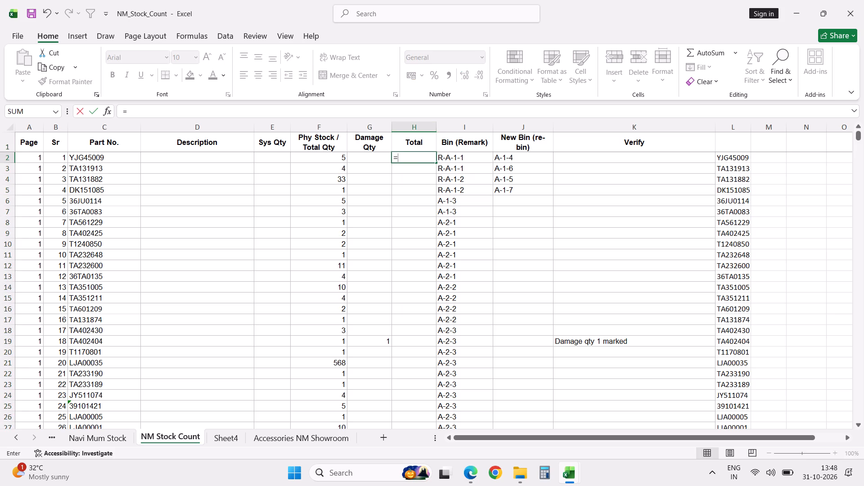
key("Left")
key("Left")
key("plus")
key("Left")
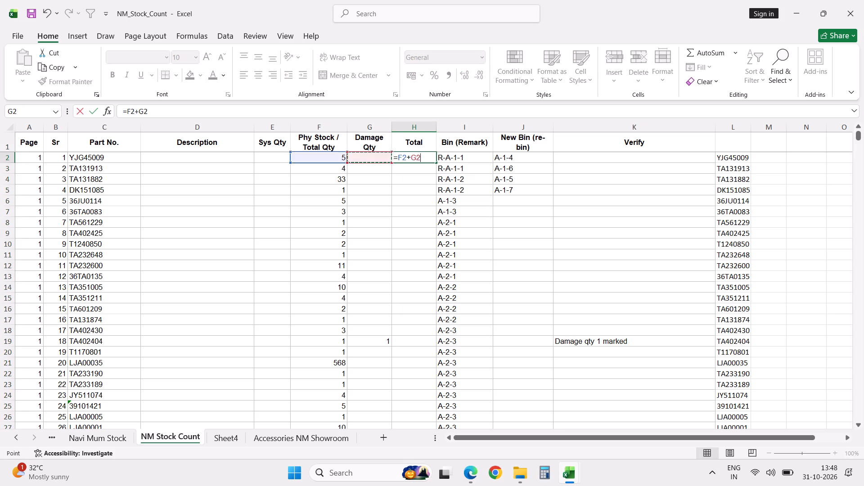
key("Return")
left_click(424, 159)
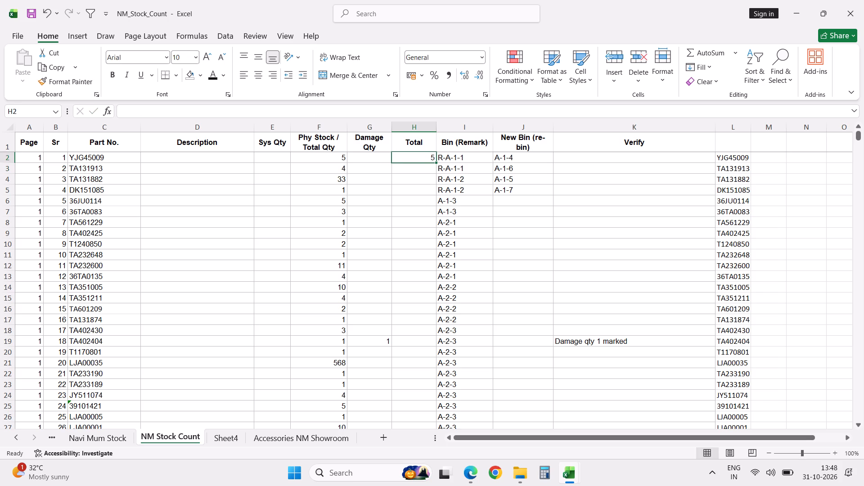
double_click(436, 164)
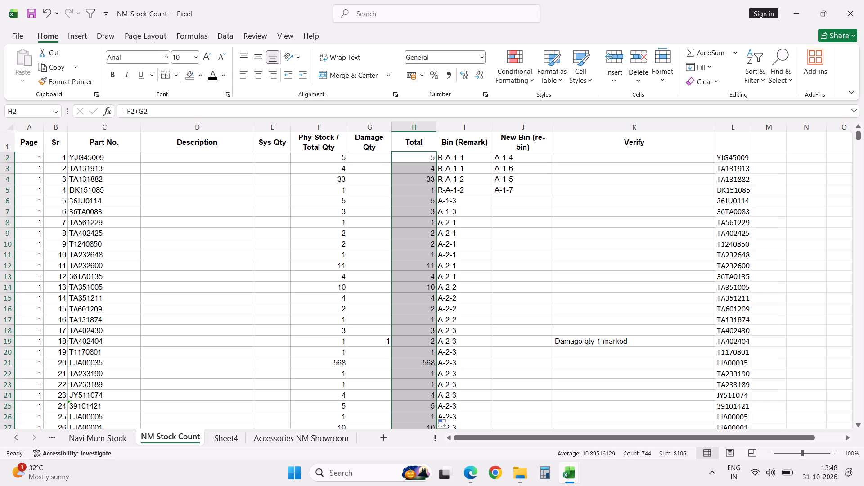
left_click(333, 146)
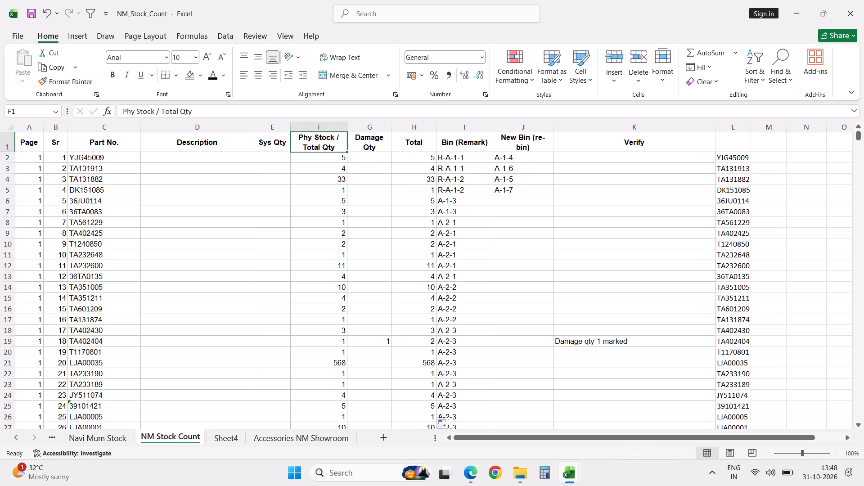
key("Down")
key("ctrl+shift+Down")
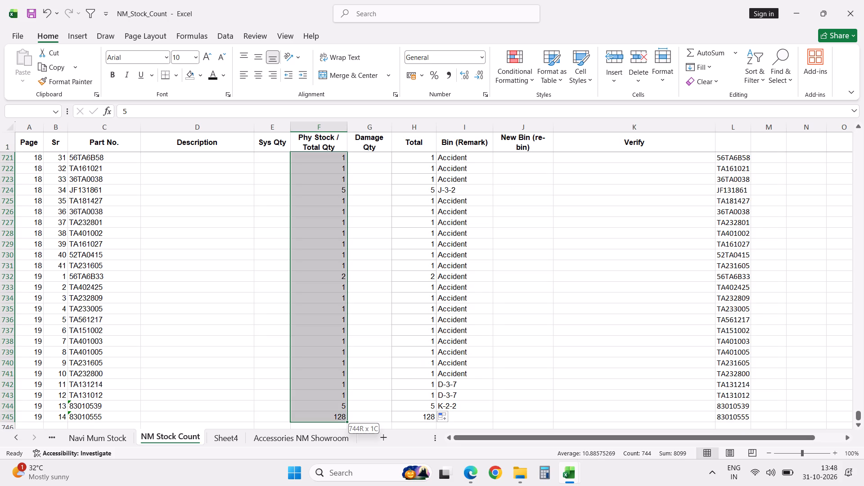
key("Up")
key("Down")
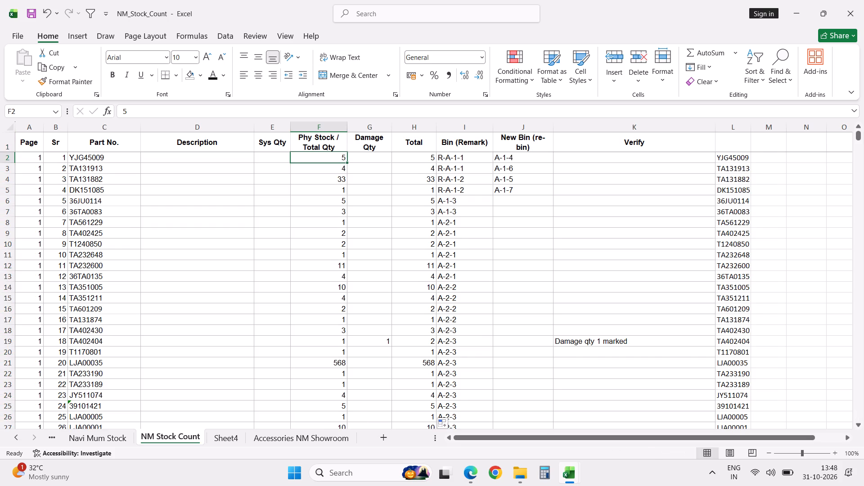
Replace the Total column's formulas with their values, from H2 down to the last part row.
key("Right")
key("Right")
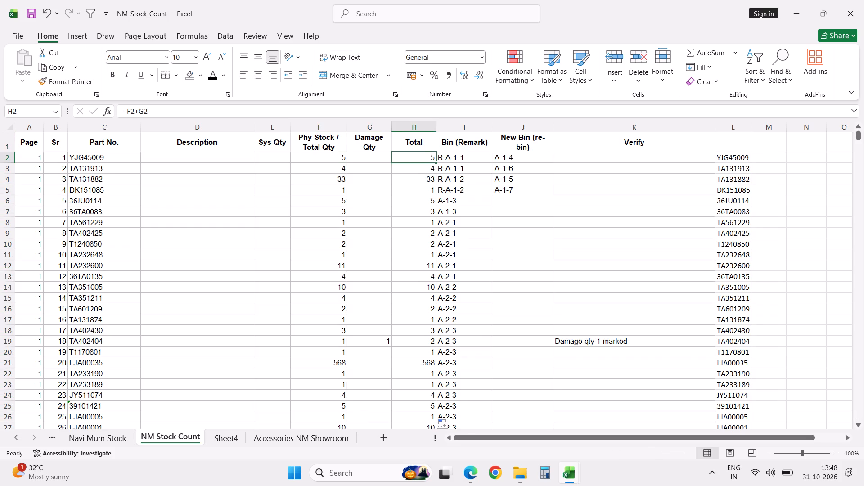
key("ctrl+shift+Down")
key("ctrl+c")
key("Up")
key("Down")
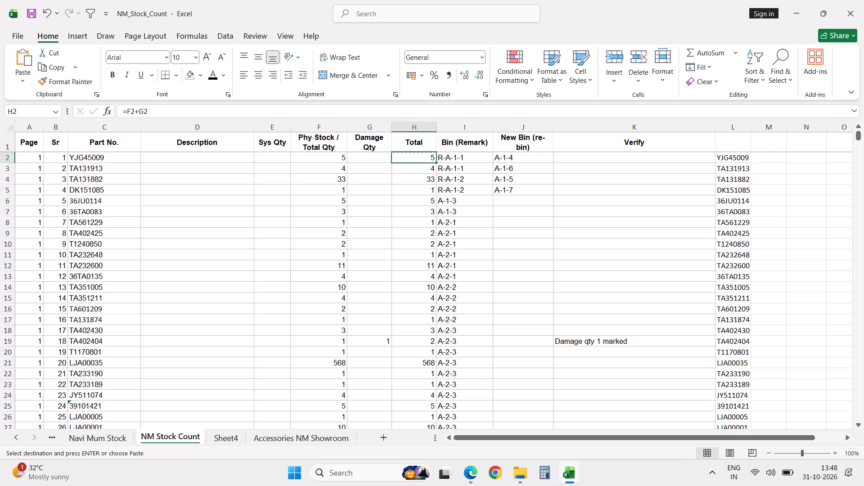
key("Up")
key("Up")
key("Down")
right_click(409, 159)
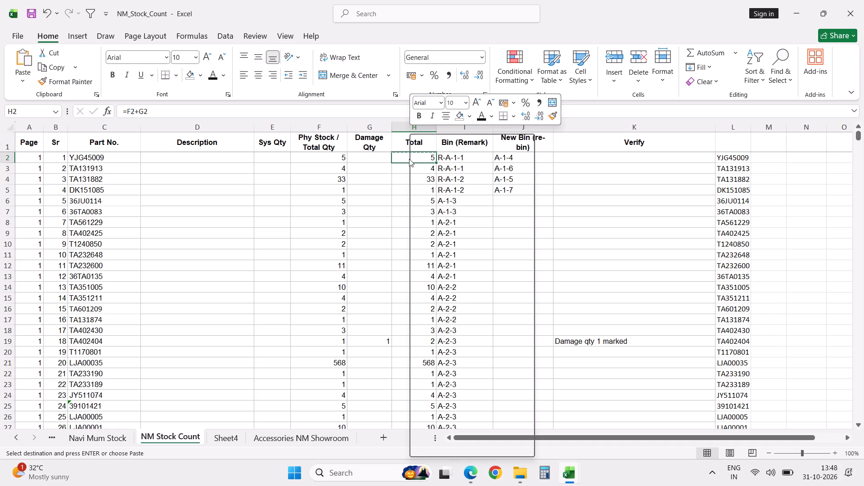
left_click(455, 213)
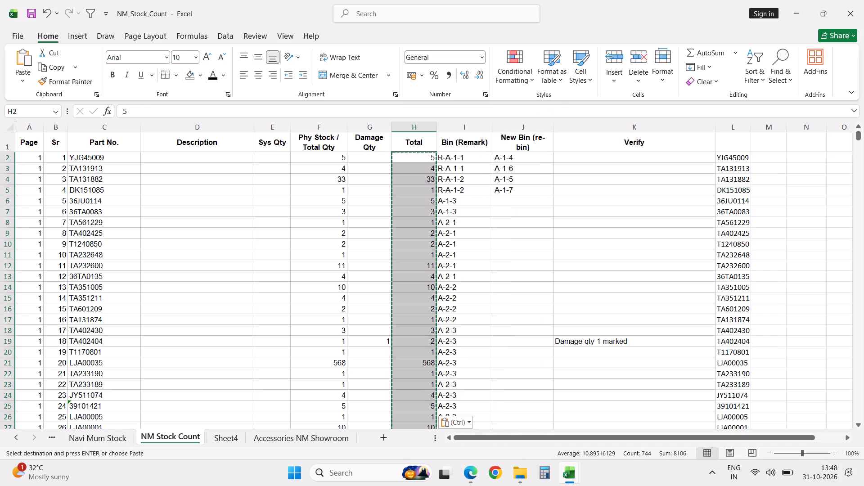
Paste the copied NM Stock Count Total values into Sheet4 beside the part numbers, starting at B2.
left_click(235, 436)
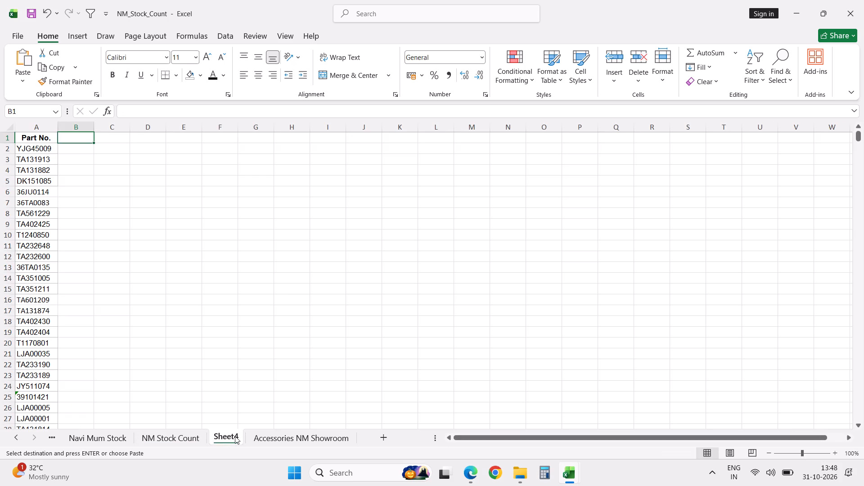
key("Down")
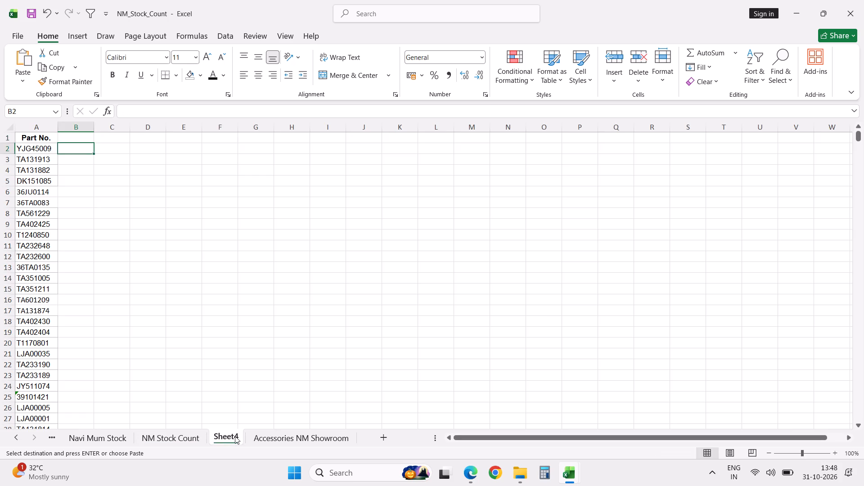
key("ctrl+v")
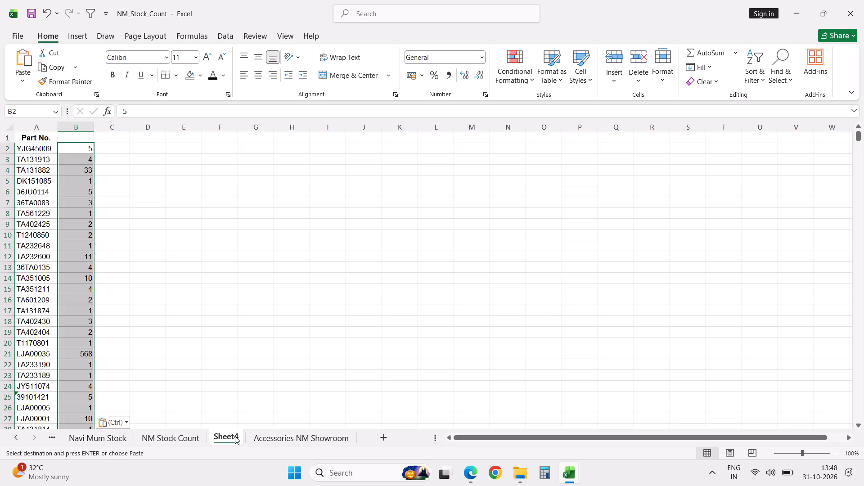
key("ctrl+Down")
key("Up")
key("Down")
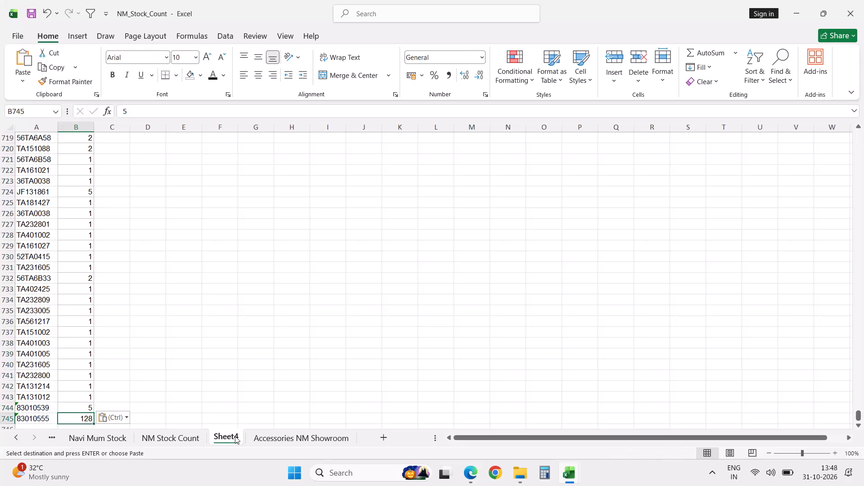
Give the quantity column in Sheet4 the heading Phy count in B1.
key("ctrl+Up")
key("Up")
key("Up")
key("Up")
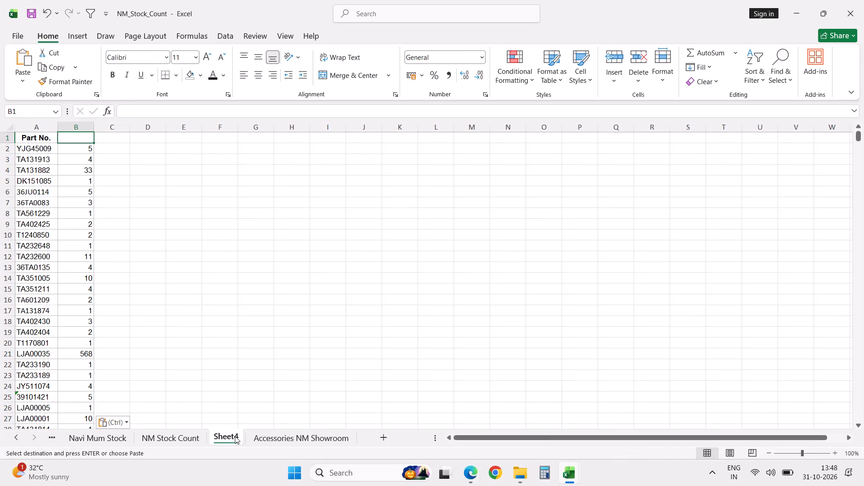
type("Phy")
key("space")
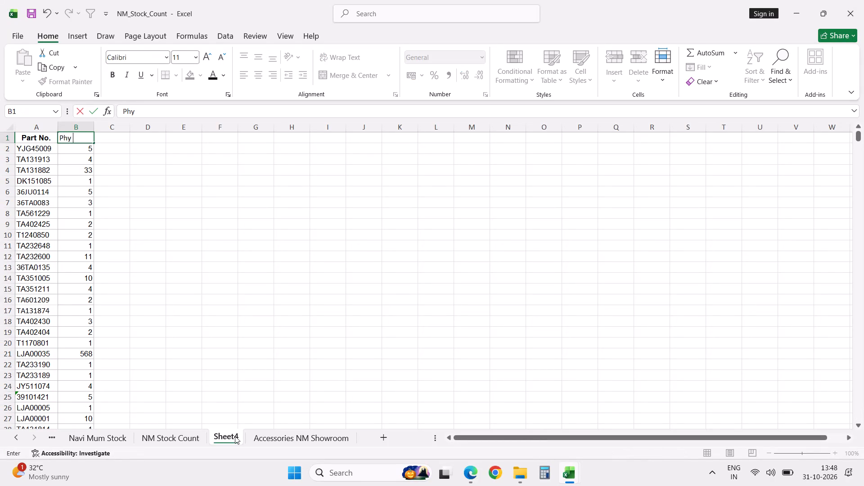
type("coi")
key("BackSpace")
type("unt")
key("Return")
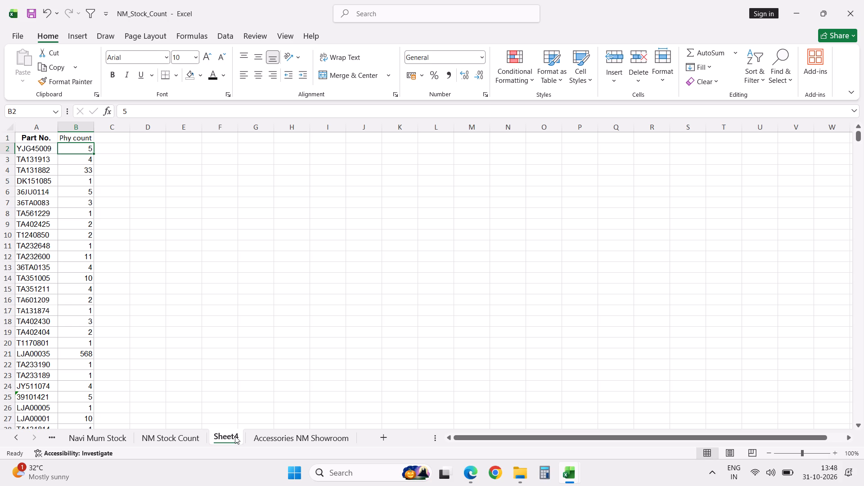
Copy all part numbers from Accessories NM Showroom and append them below the Sheet4 part list, starting at A746.
key("Left")
key("Left")
key("ctrl+Down")
key("Down")
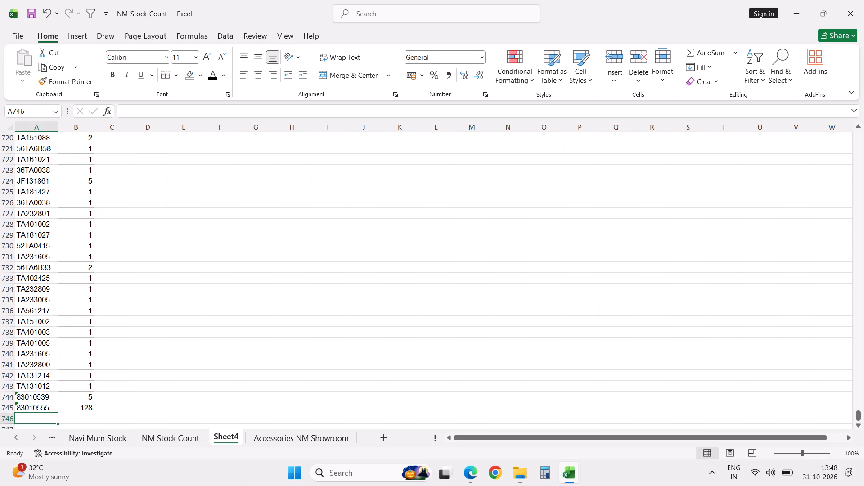
left_click(319, 435)
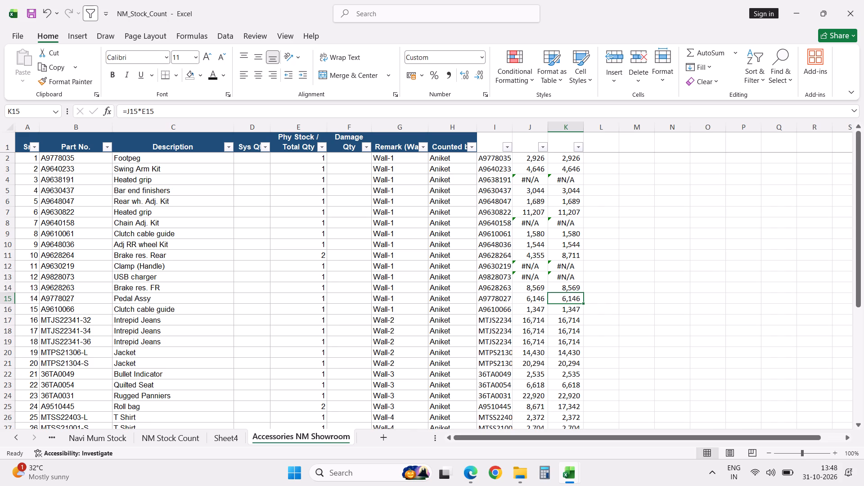
left_click(84, 161)
key("Up")
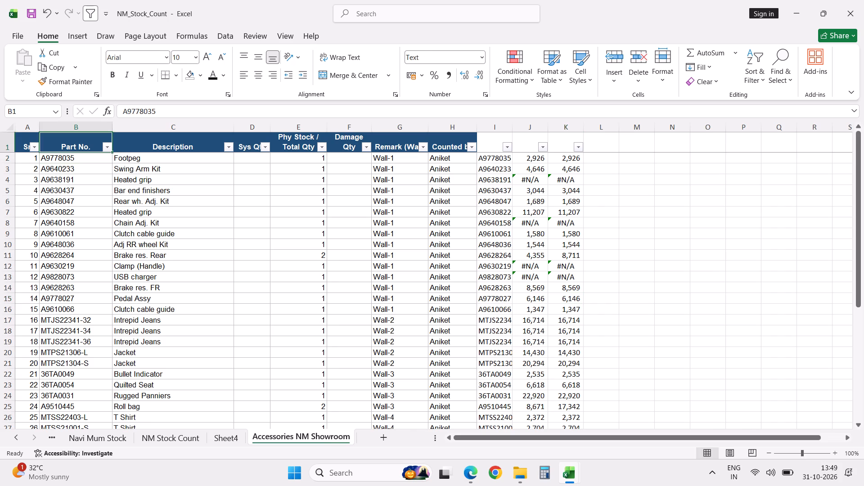
key("Down")
key("ctrl+shift+Down")
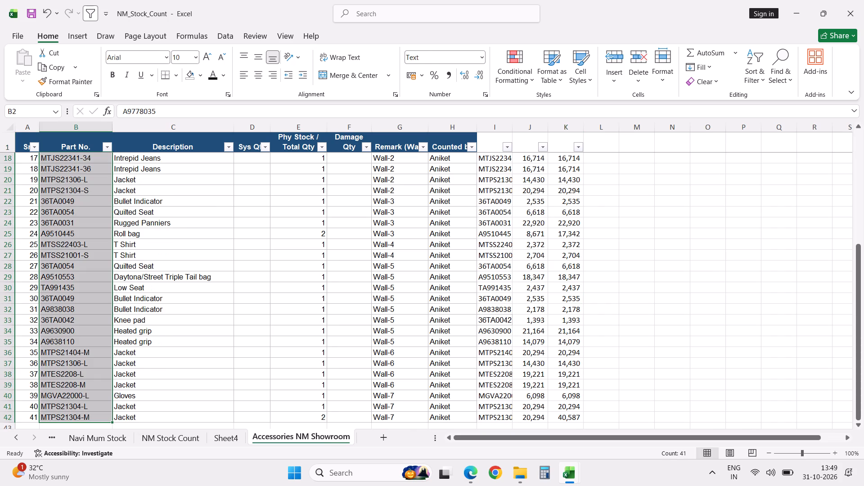
key("ctrl+c")
left_click(228, 438)
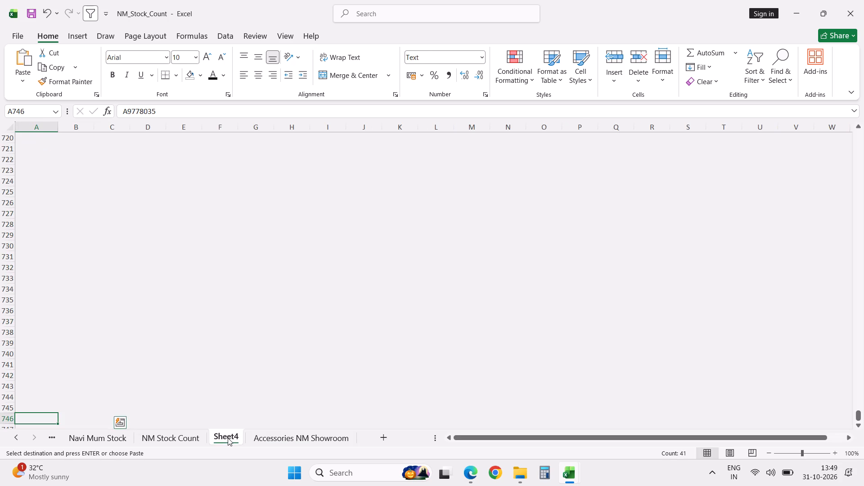
key("ctrl+v")
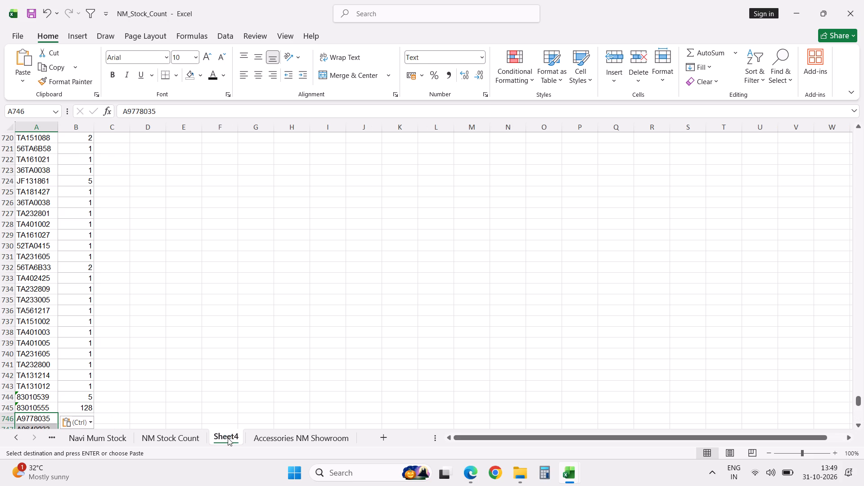
Copy the Phy Stock / Total Qty values from Accessories NM Showroom and paste them into Sheet4's Phy count column from B746.
key("Right")
key("alt+Tab")
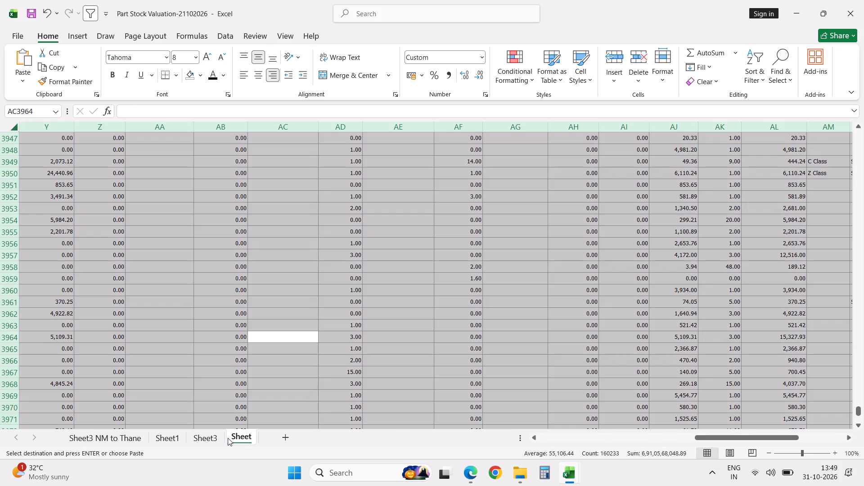
key("alt+Tab")
left_click(261, 438)
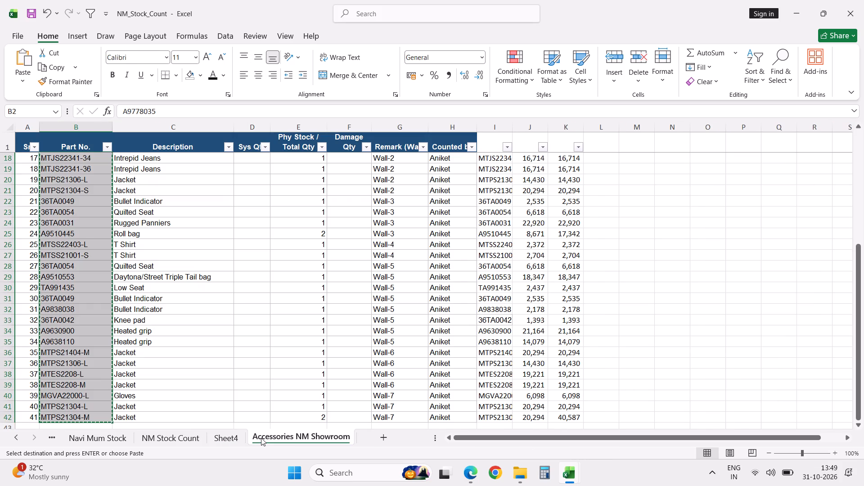
key("Up")
key("Right")
key("Right")
key("Right")
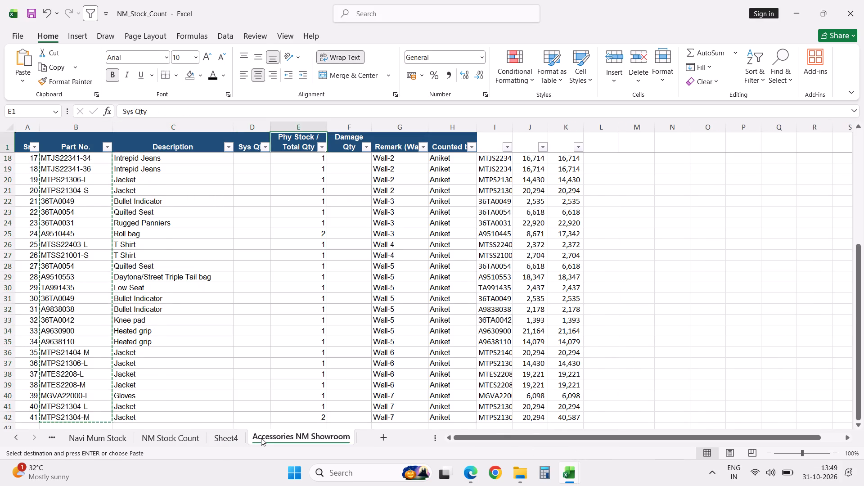
key("Down")
key("ctrl+shift+Down")
key("ctrl+c")
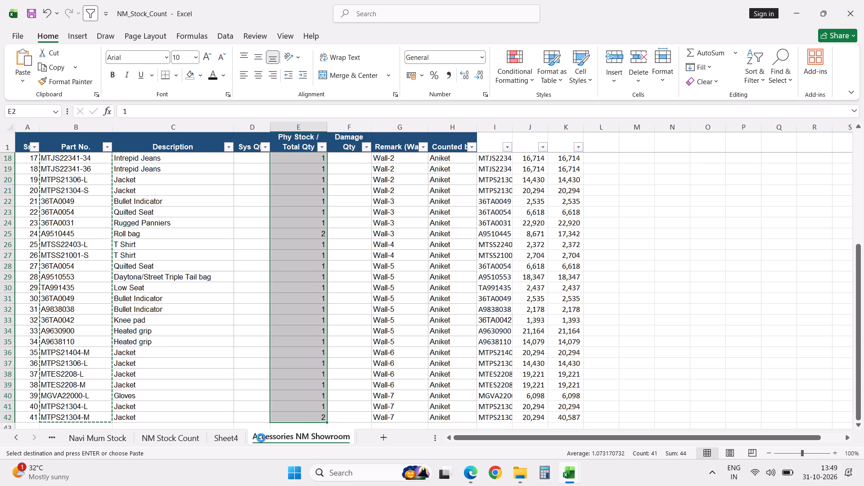
left_click(170, 437)
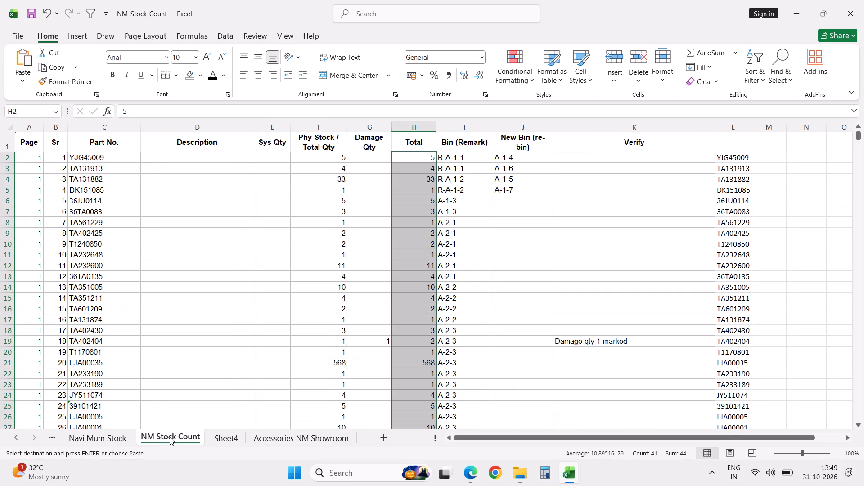
left_click(231, 434)
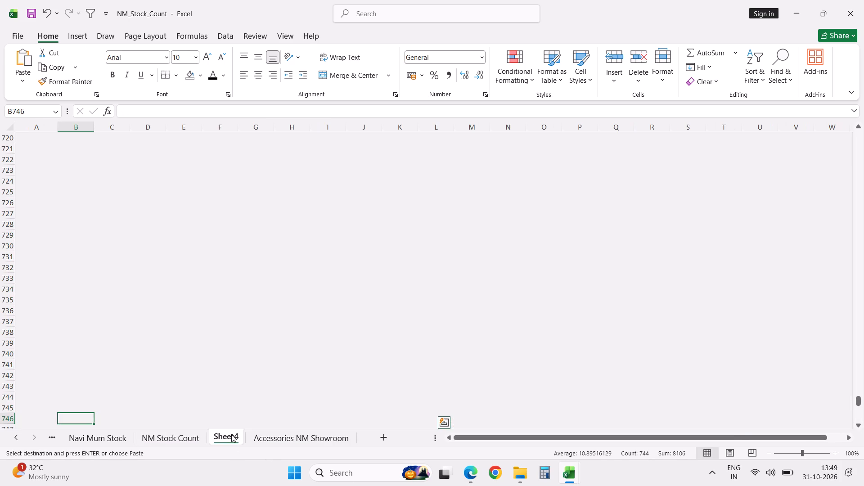
key("ctrl+v")
key("ctrl+Down")
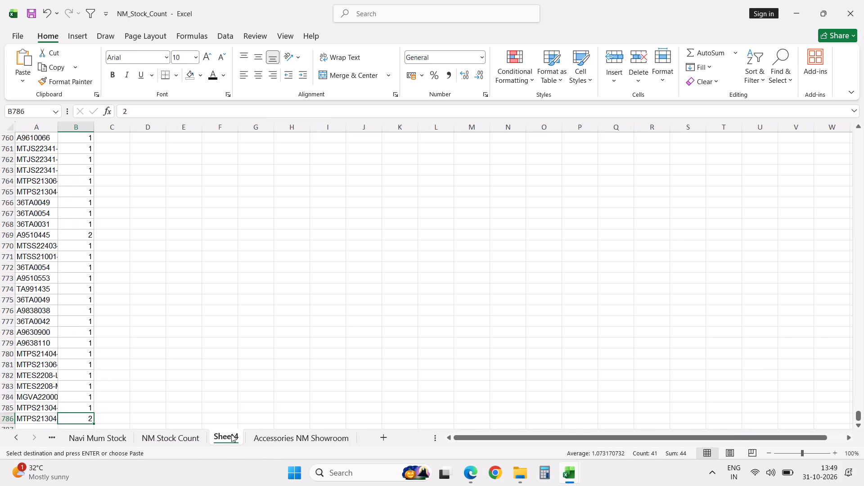
key("Down")
key("Up")
key("Up")
Create a pivot table on a new sheet from Sheet4 range A1:B786, with Part No. as rows and the sum of Phy count as values.
key("ctrl+Left")
key("ctrl+Up")
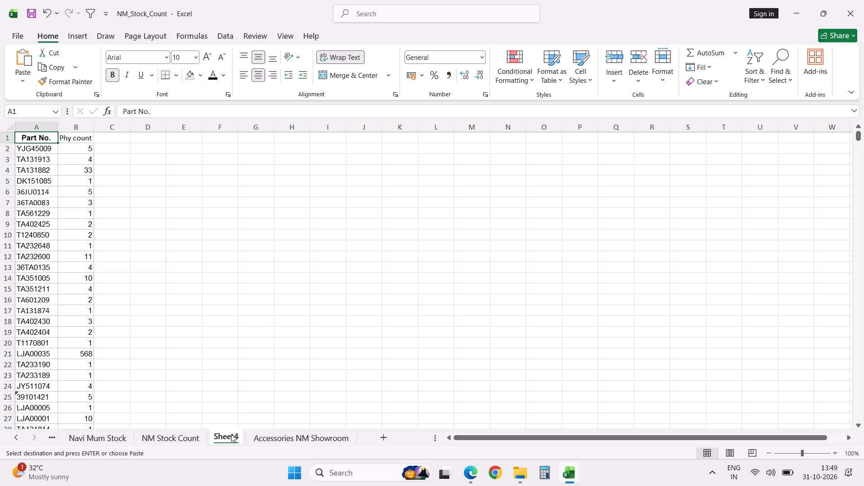
key("alt+d")
type("pn")
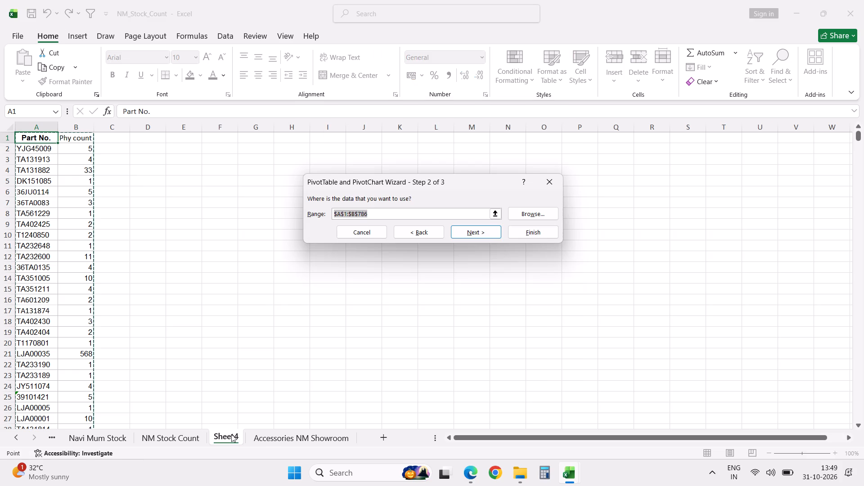
left_click(544, 234)
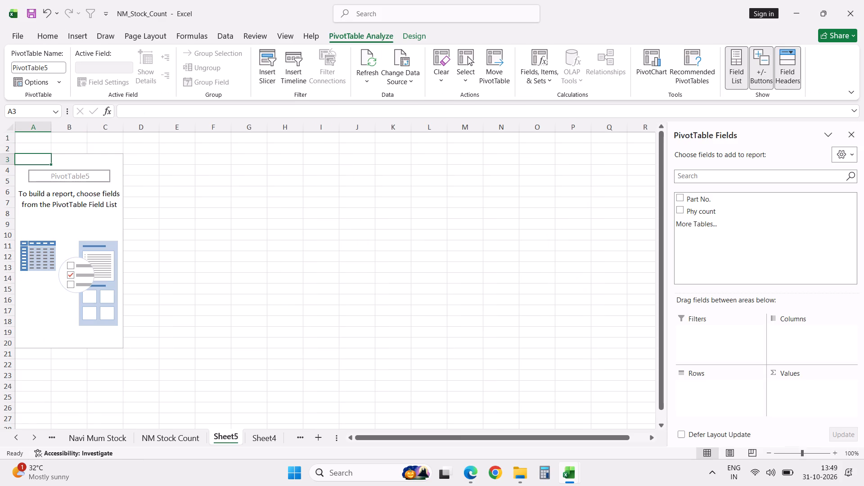
left_click(681, 197)
left_click(681, 208)
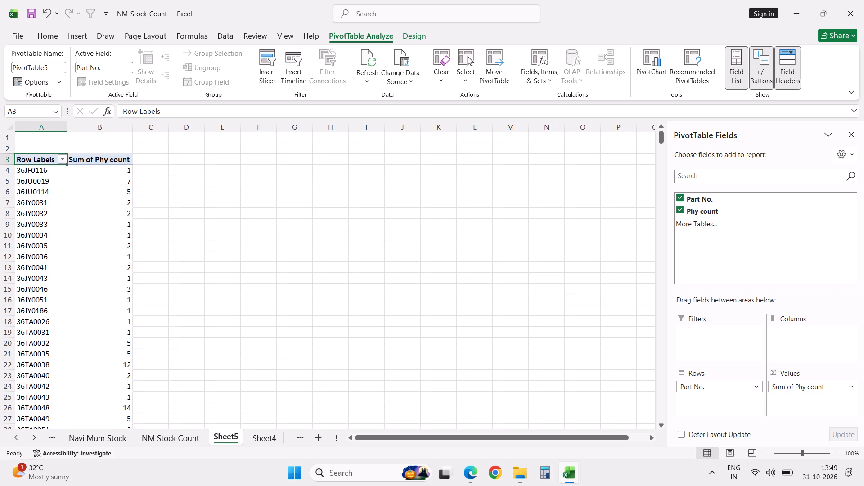
Replace the whole pivot table sheet with its plain values.
key("ctrl+a")
key("ctrl+a")
key("ctrl+c")
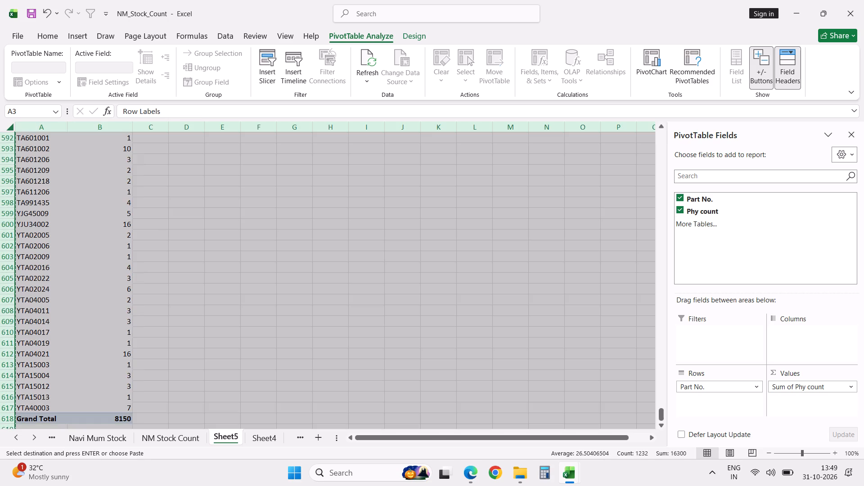
right_click(72, 279)
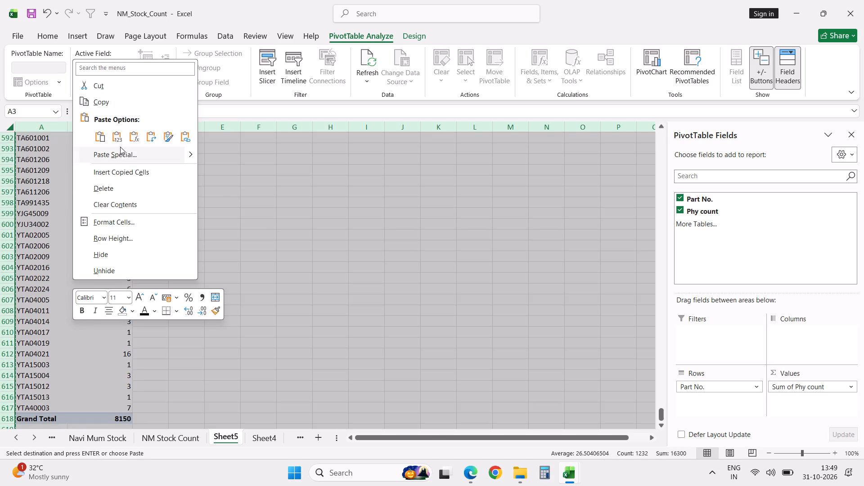
left_click(118, 141)
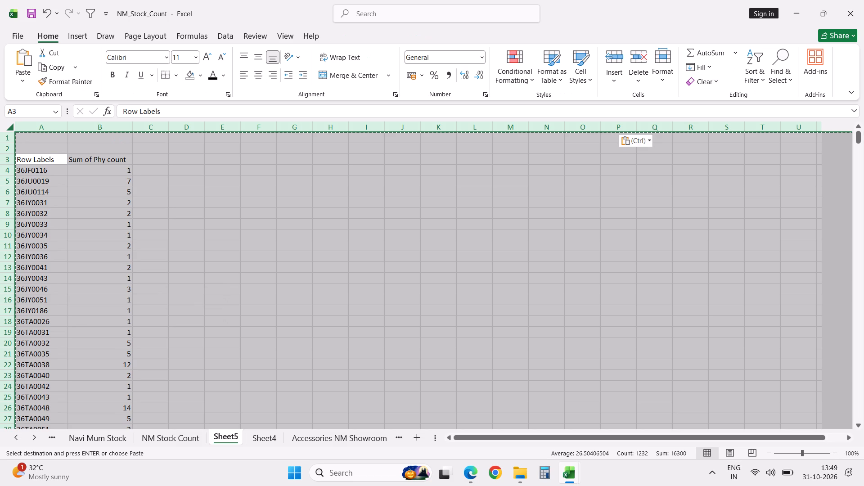
left_click(118, 141)
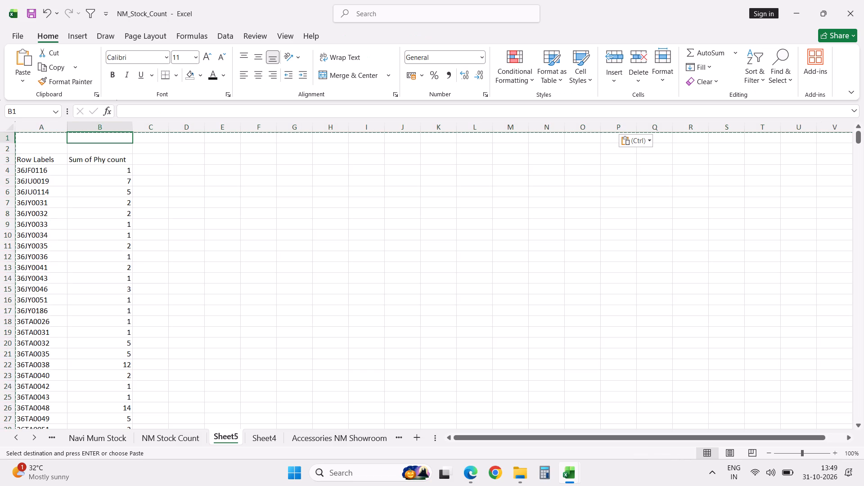